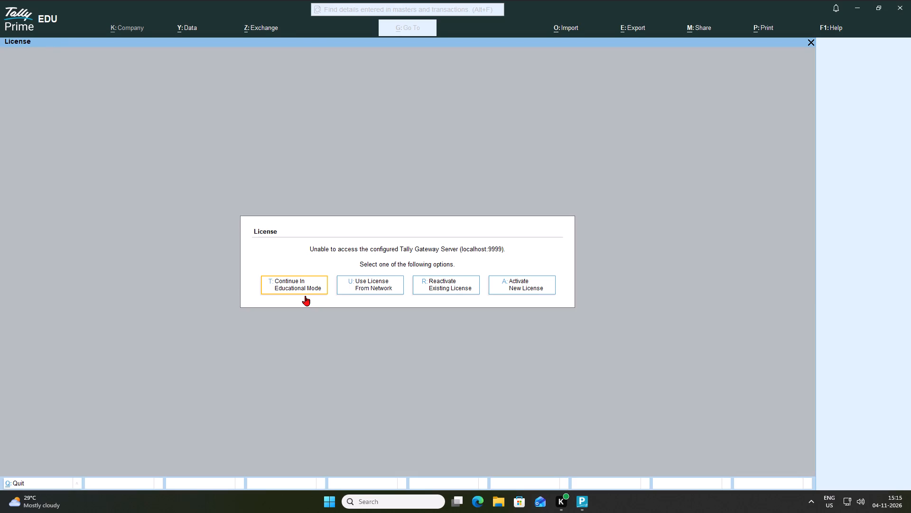
# Continue in educational mode and open a new purchase voucher for Apex Computers.
pyautogui.press('Return')
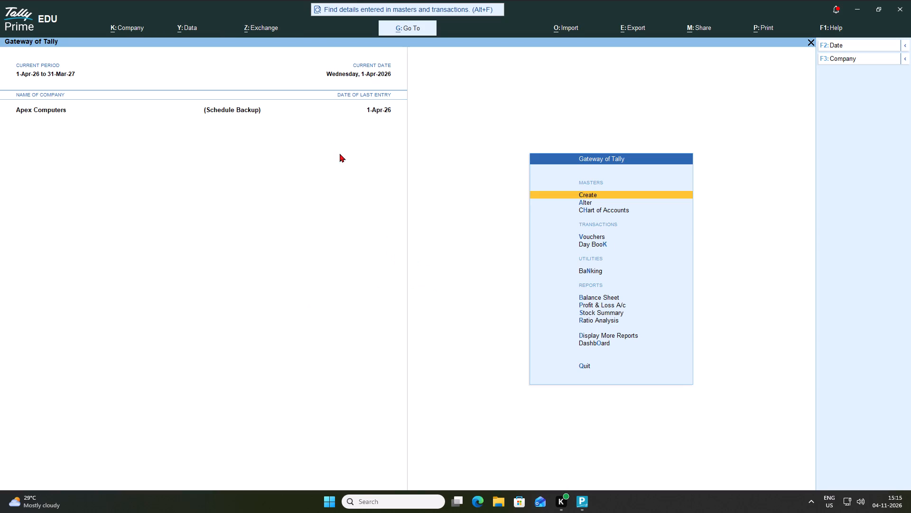
pyautogui.click(64, 111)
pyautogui.click(591, 237)
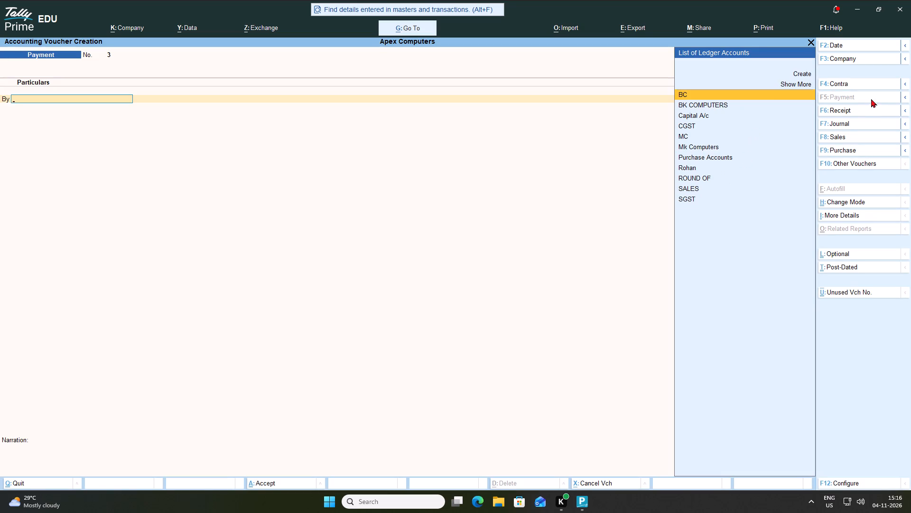
pyautogui.click(851, 150)
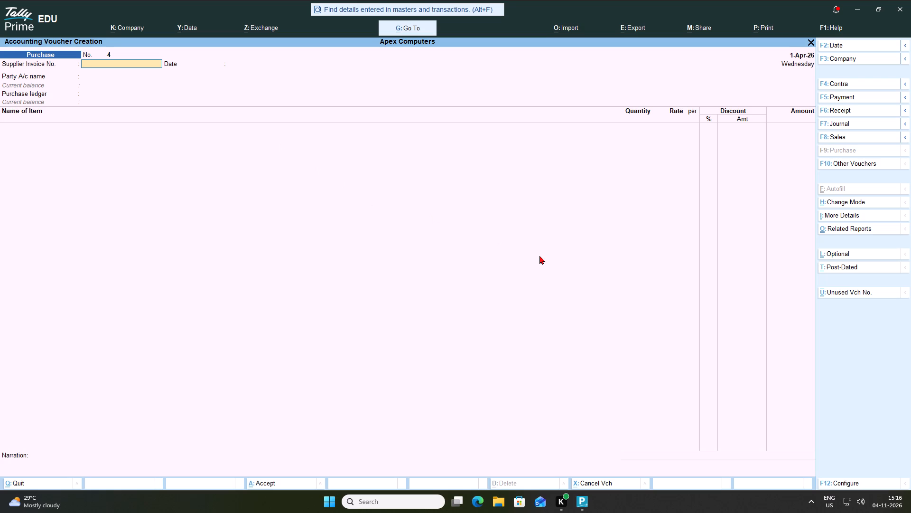
# Enter supplier invoice number 004 on the purchase voucher and accept the invoice date 1-Apr-26.
pyautogui.write('004')
pyautogui.press('Return')
pyautogui.press('Return')
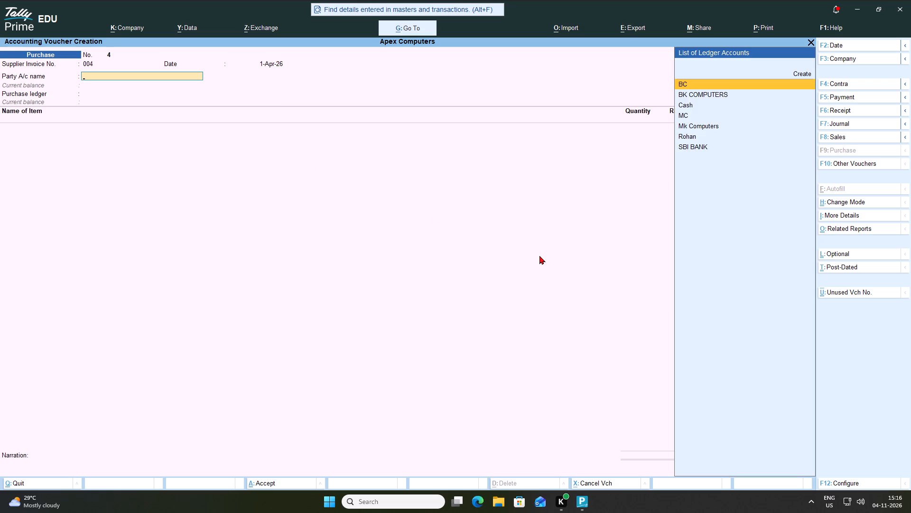
# Set BK COMPUTERS as the party account, leaving the receipt details blank and accepting the default party details.
pyautogui.press('Return')
pyautogui.press('Return')
pyautogui.press('Return')
pyautogui.press('Return')
pyautogui.press('Return')
pyautogui.press('Return')
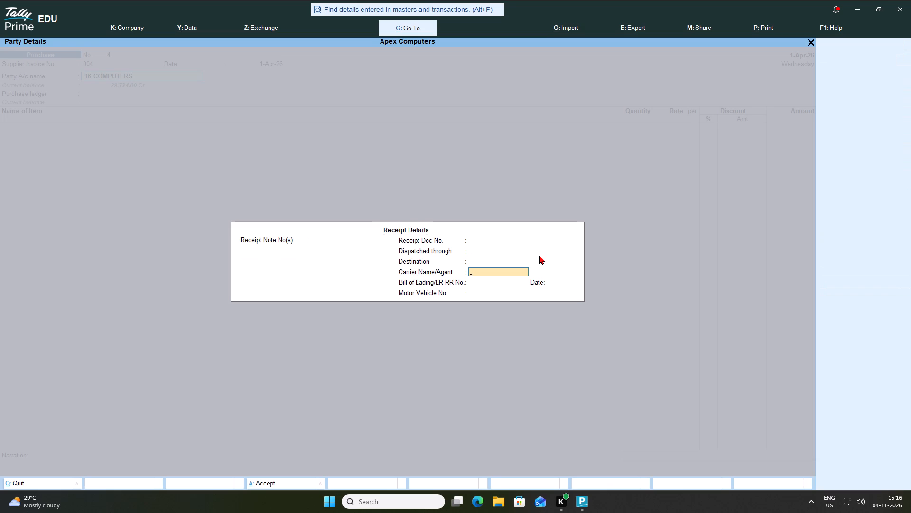
pyautogui.press('Return')
pyautogui.press('Return')
pyautogui.press('Return')
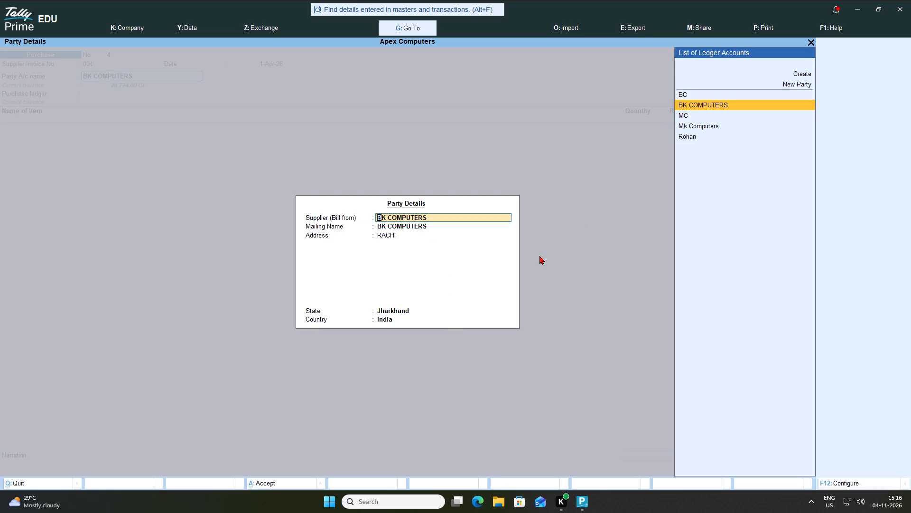
pyautogui.press('Return')
pyautogui.press('Return')
pyautogui.press('Return')
pyautogui.press('Return')
pyautogui.press('Return')
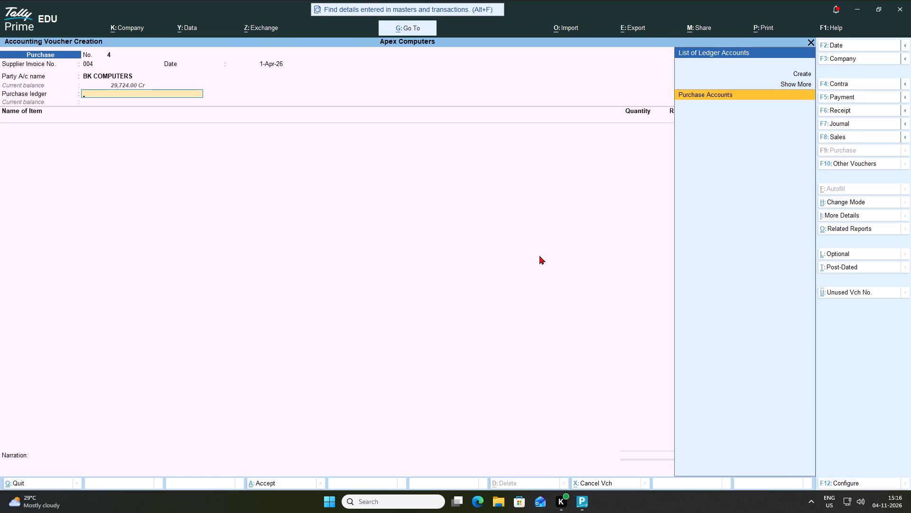
# Set the purchase ledger to Purchase Accounts.
pyautogui.press('Return')
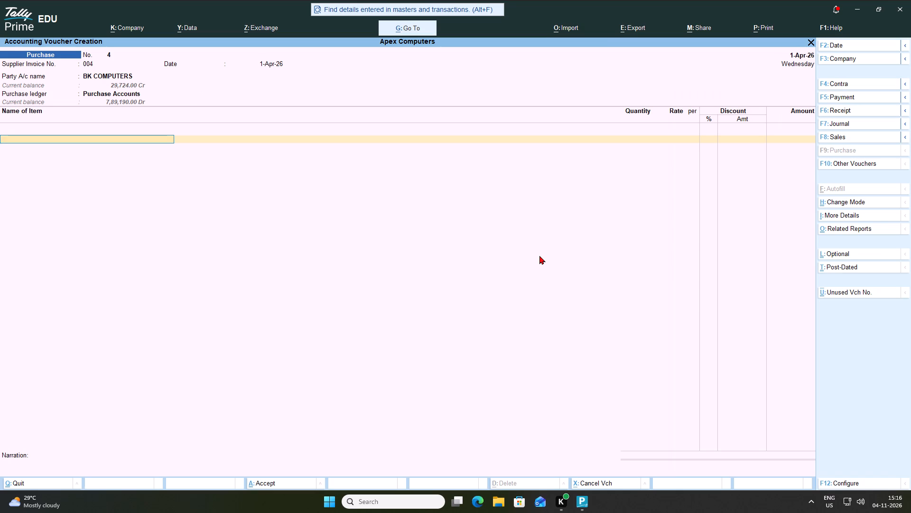
# Add CABINET as the first stock item on the purchase voucher.
pyautogui.press('space')
pyautogui.press('Down')
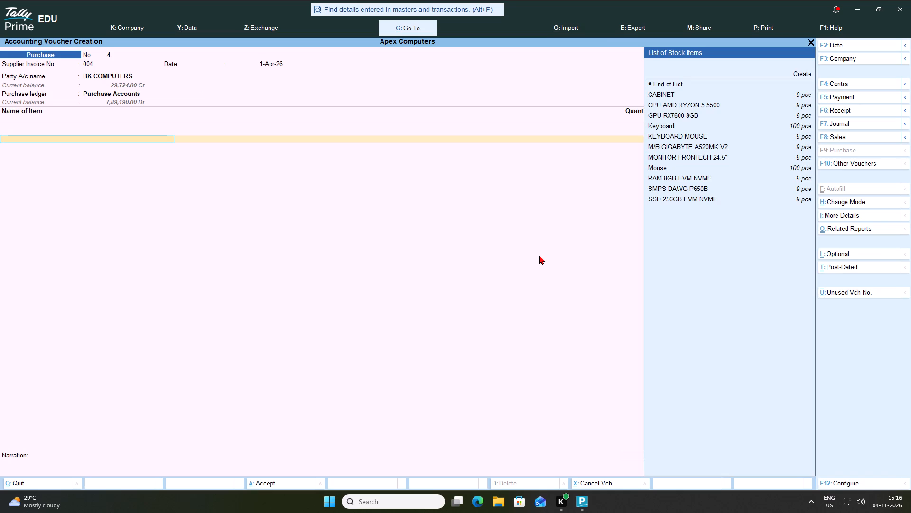
pyautogui.press('Down')
pyautogui.press('Down')
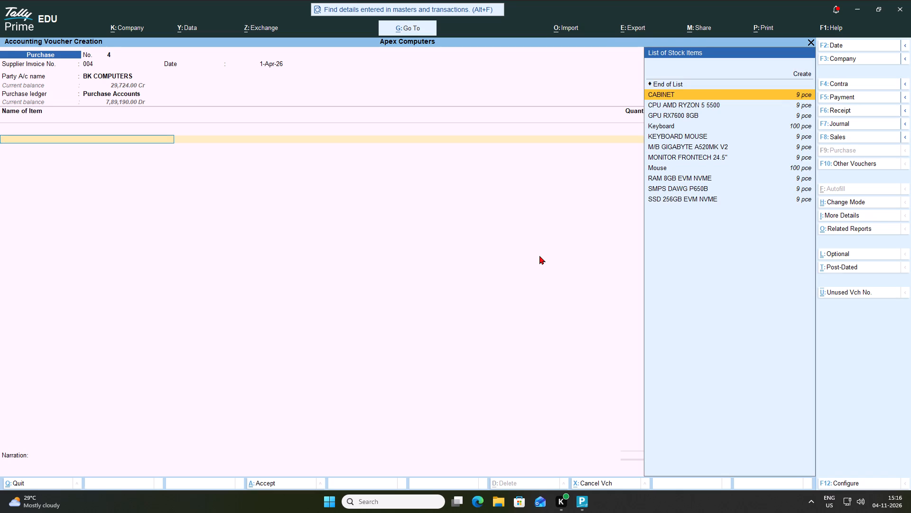
pyautogui.press('Return')
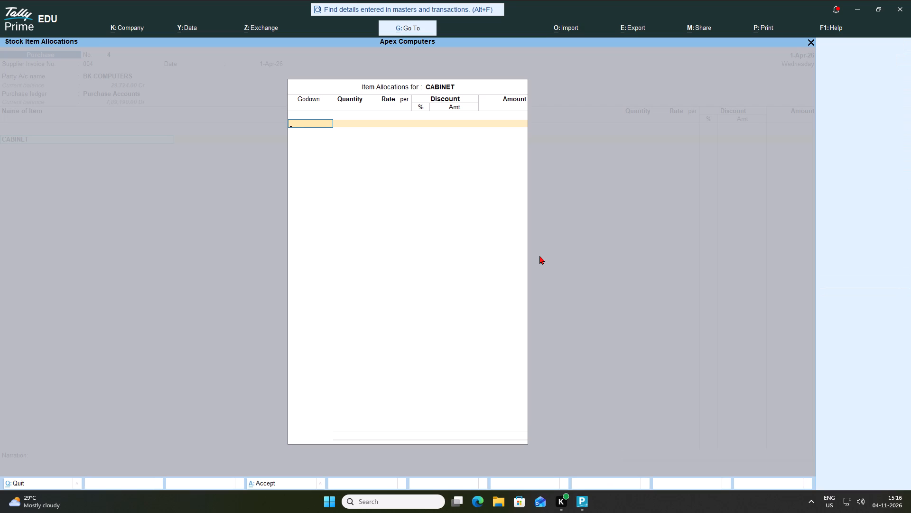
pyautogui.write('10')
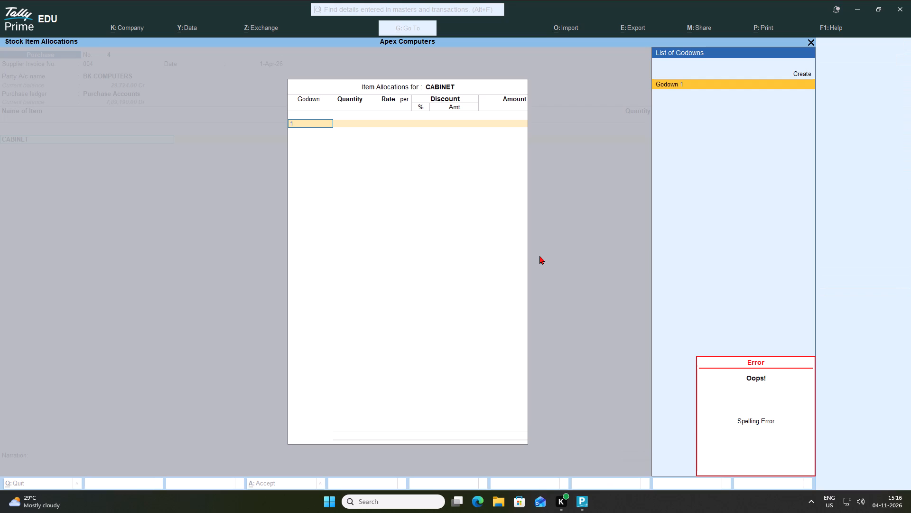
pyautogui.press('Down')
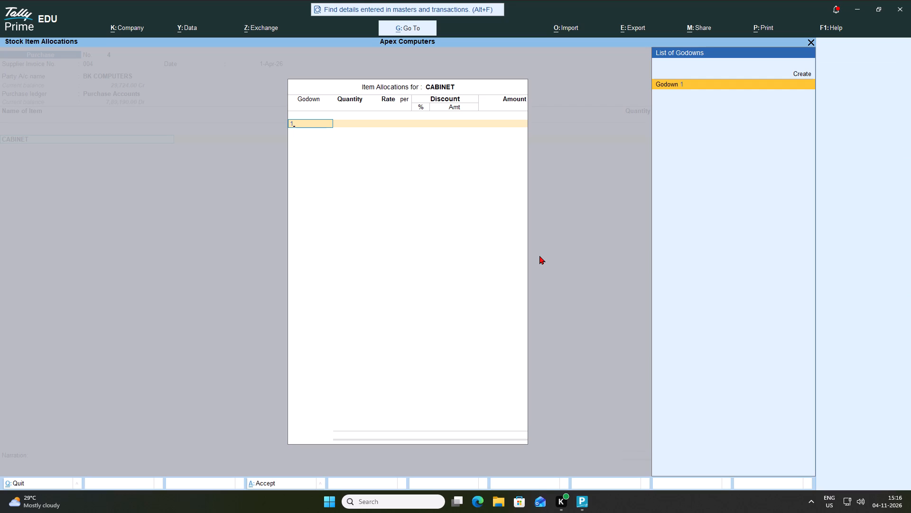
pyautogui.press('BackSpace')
# Allocate 11 pce of CABINET to Main Location at the default rate of 3,000.00 with a 2% discount.
pyautogui.press('Down')
pyautogui.press('Return')
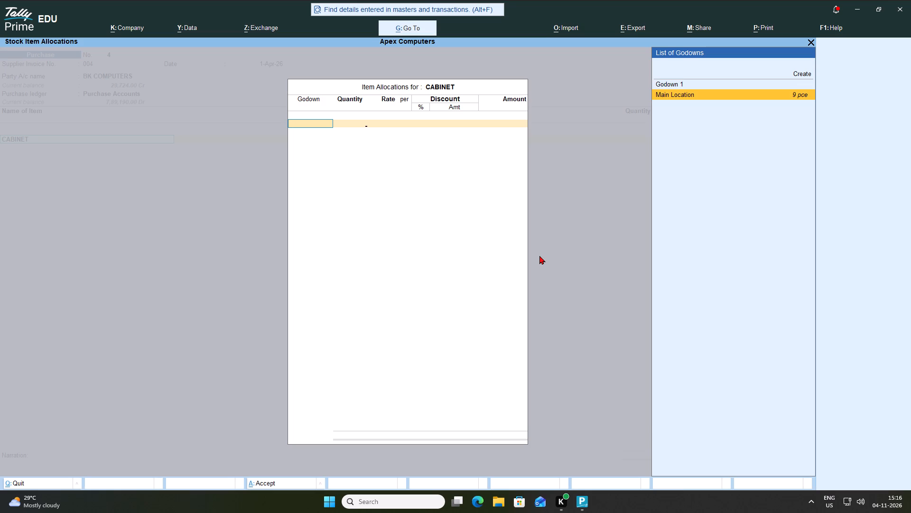
pyautogui.write('10')
pyautogui.press('BackSpace')
pyautogui.press('1')
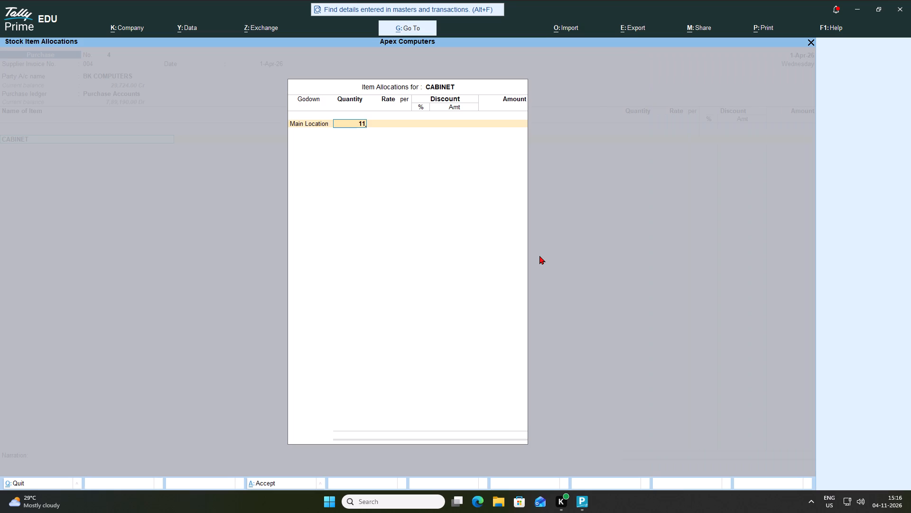
pyautogui.press('Return')
pyautogui.press('Return')
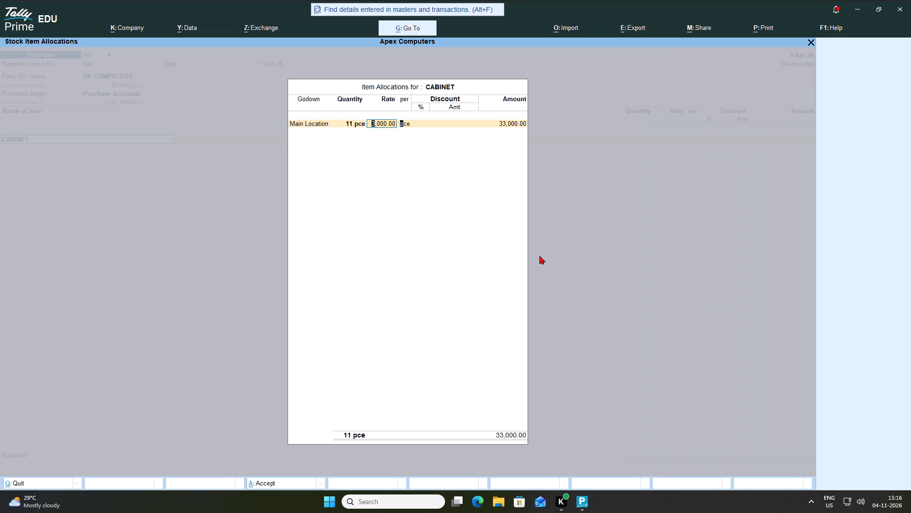
pyautogui.press('Return')
pyautogui.press('Return')
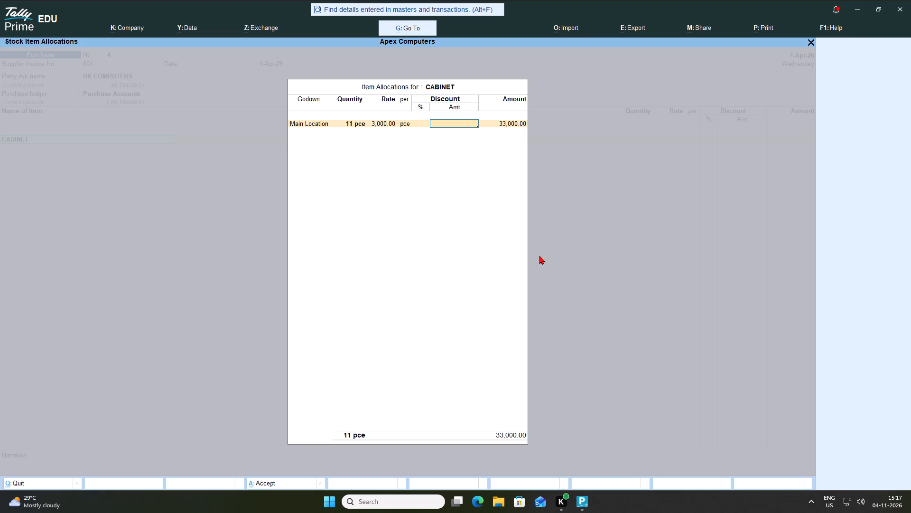
pyautogui.press('BackSpace')
pyautogui.press('2')
pyautogui.press('Return')
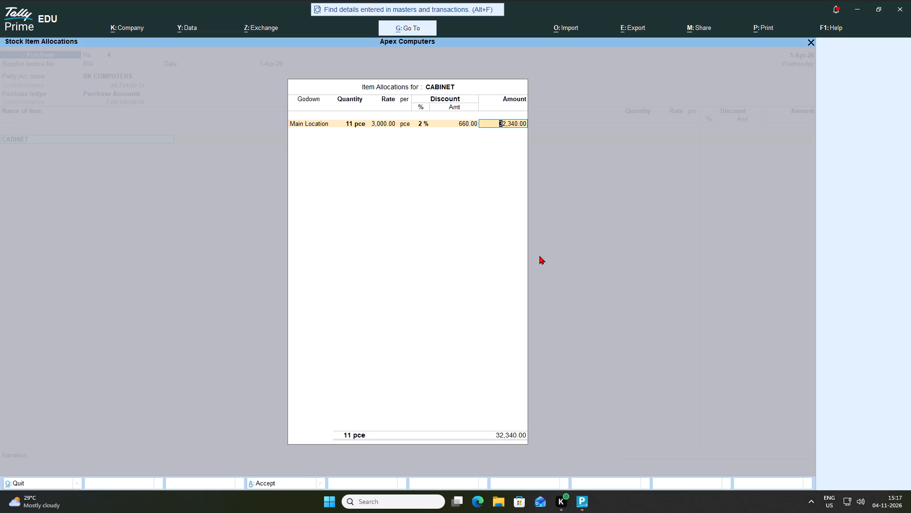
pyautogui.press('Return')
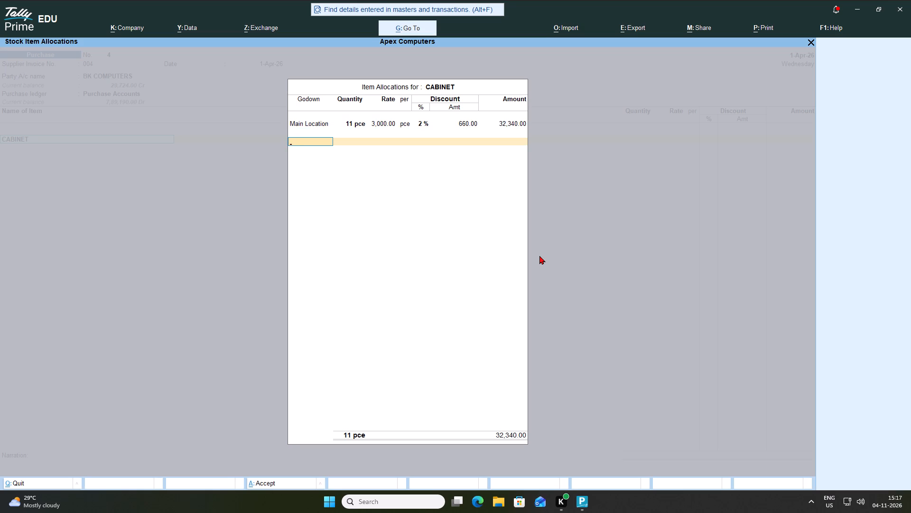
# Allocate 5 pce of CABINET to Godown 1 at the same rate and discount, and complete the item's allocations.
pyautogui.press('space')
pyautogui.press('Up')
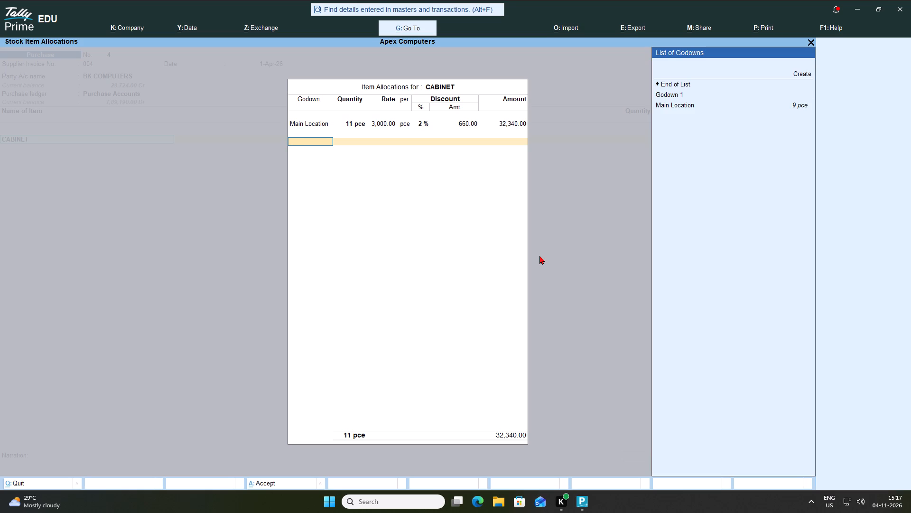
pyautogui.press('Up')
pyautogui.press('Return')
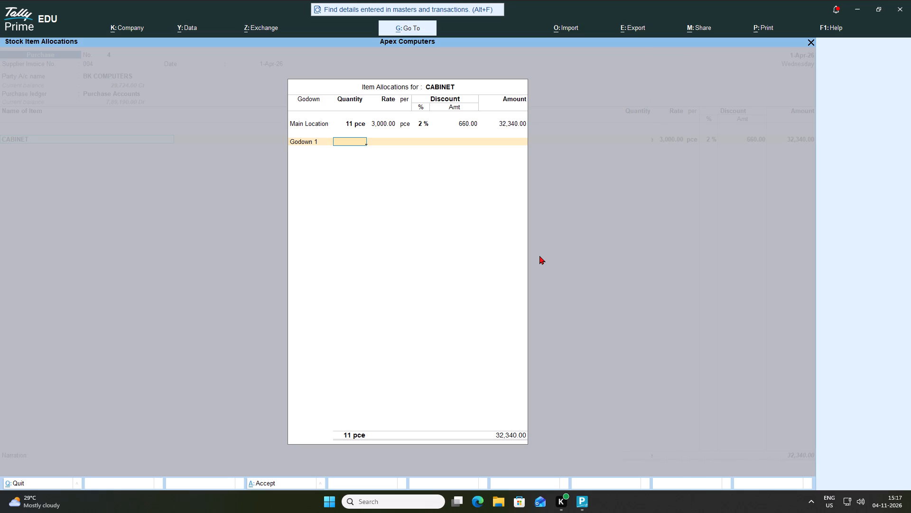
pyautogui.press('2')
pyautogui.press('5')
pyautogui.press('BackSpace')
pyautogui.press('BackSpace')
pyautogui.press('5')
pyautogui.press('Return')
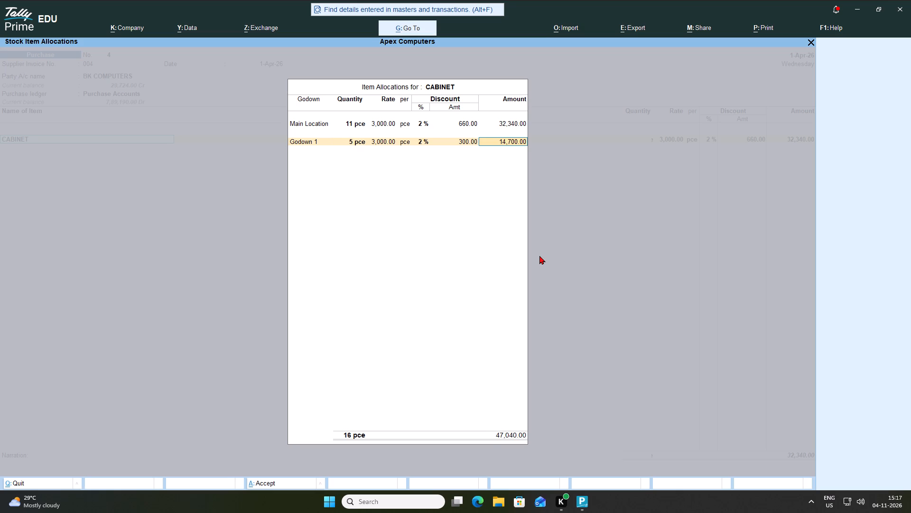
pyautogui.press('Return')
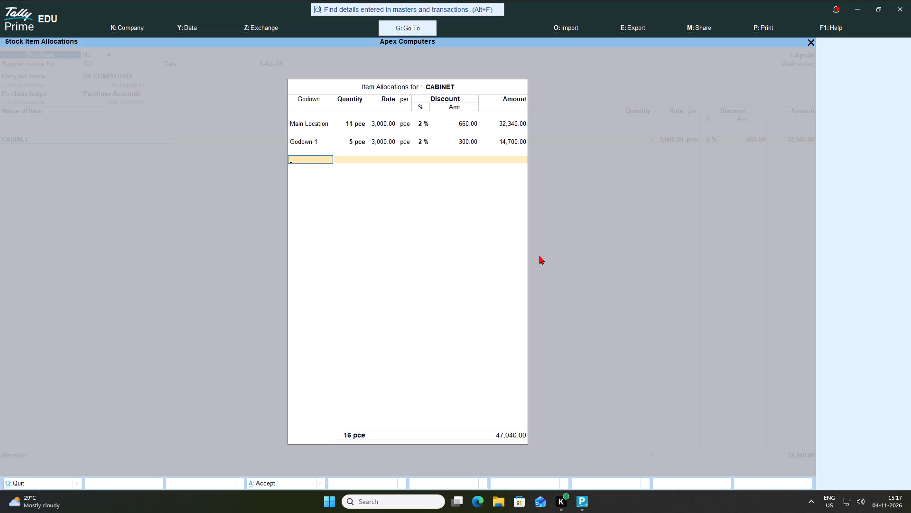
pyautogui.press('Return')
pyautogui.press('Return')
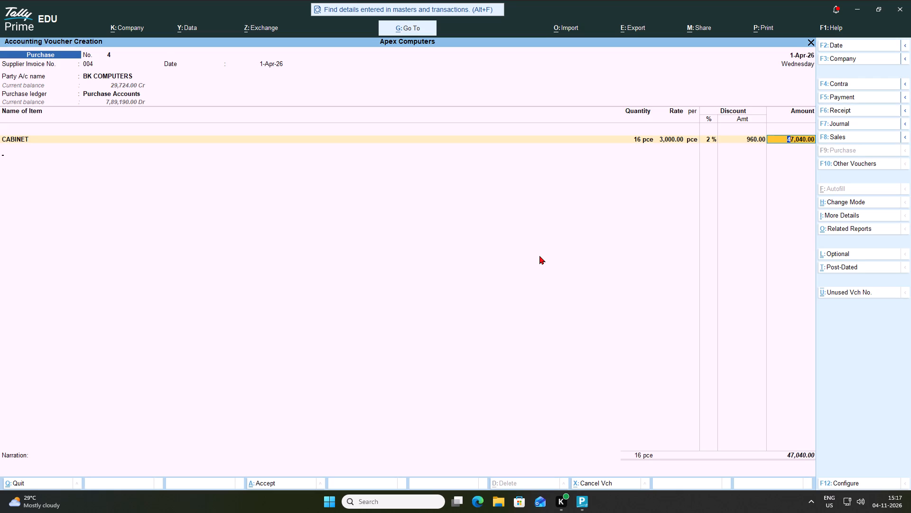
# Add CPU AMD RYZON 5 5500 as the second stock item on the purchase voucher.
pyautogui.press('space')
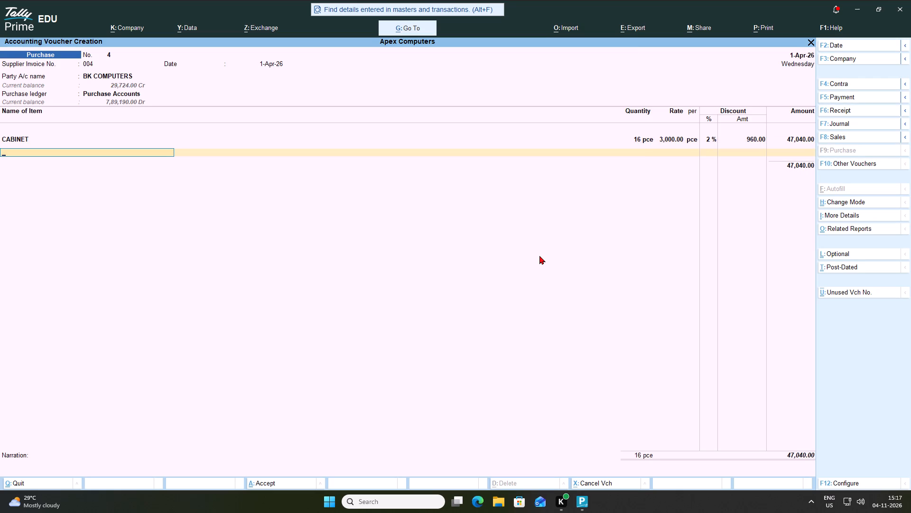
pyautogui.press('Up')
pyautogui.press('Up')
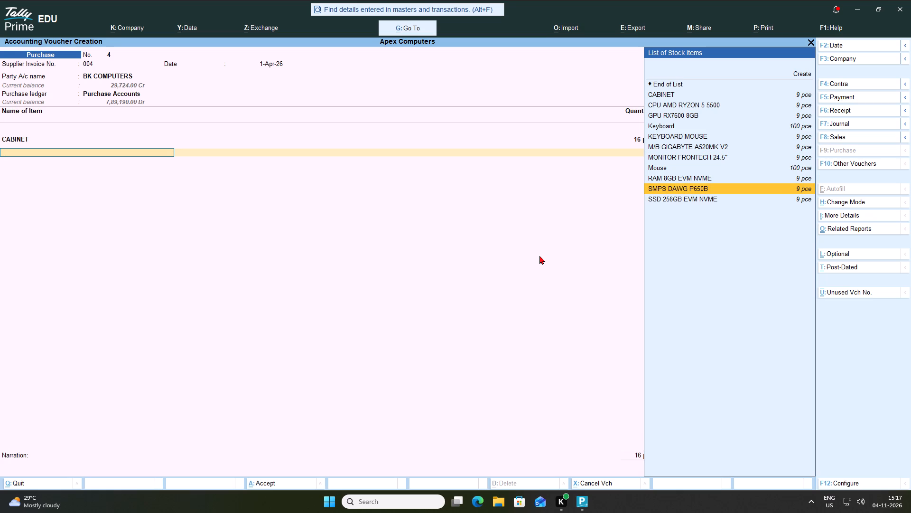
pyautogui.press('Up')
pyautogui.press('Up')
pyautogui.press('Up')
pyautogui.press('Up')
pyautogui.press('Up')
pyautogui.press('Up')
pyautogui.press('Up')
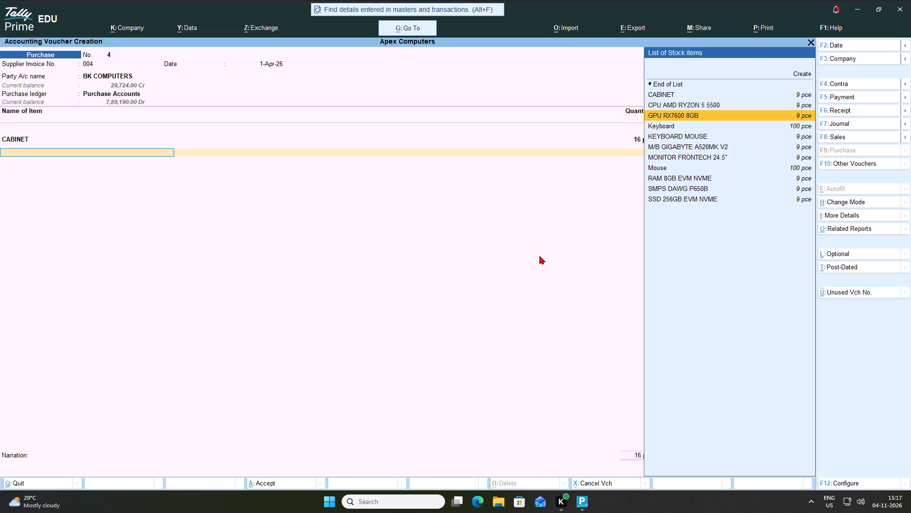
pyautogui.press('Up')
pyautogui.press('Return')
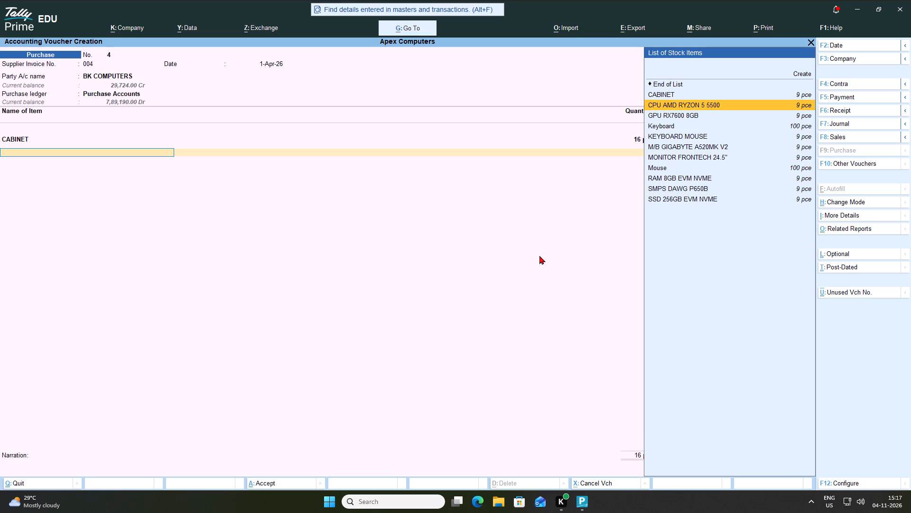
# Allocate 11 pce of CPU AMD RYZON 5 5500 to Main Location at the default rate of 9,000.00 with a 2.5% discount.
pyautogui.press('space')
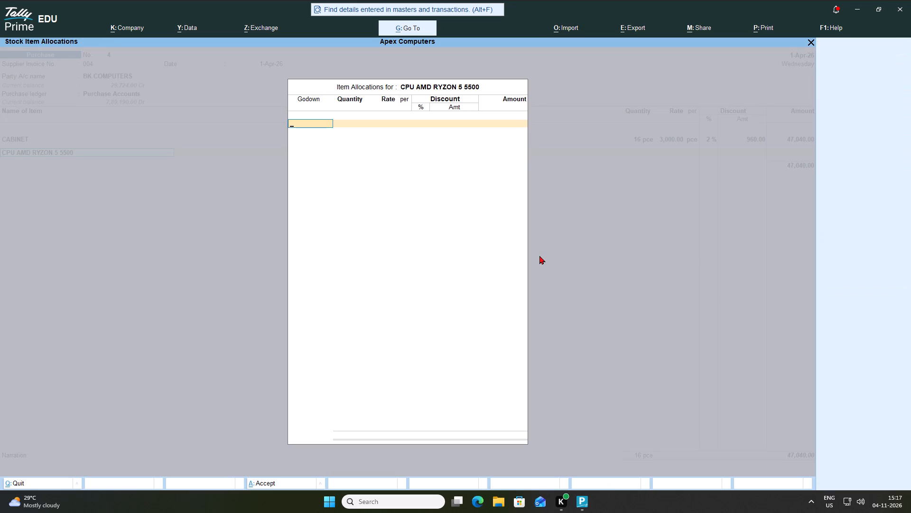
pyautogui.press('Down')
pyautogui.press('Down')
pyautogui.press('Down')
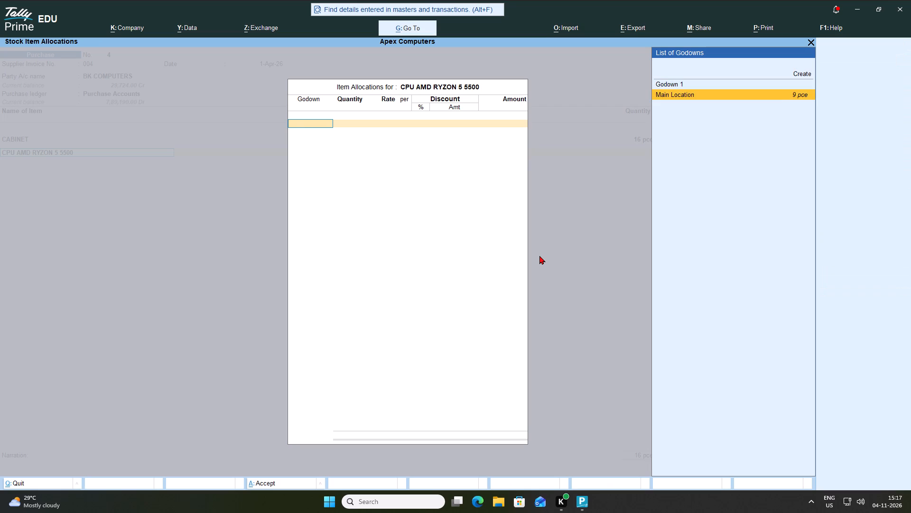
pyautogui.press('Return')
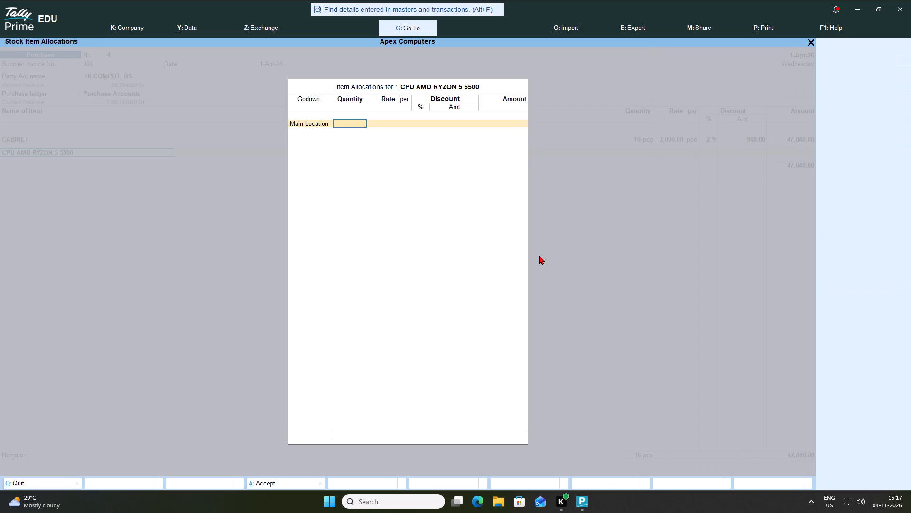
pyautogui.write('11')
pyautogui.press('space')
pyautogui.press('Return')
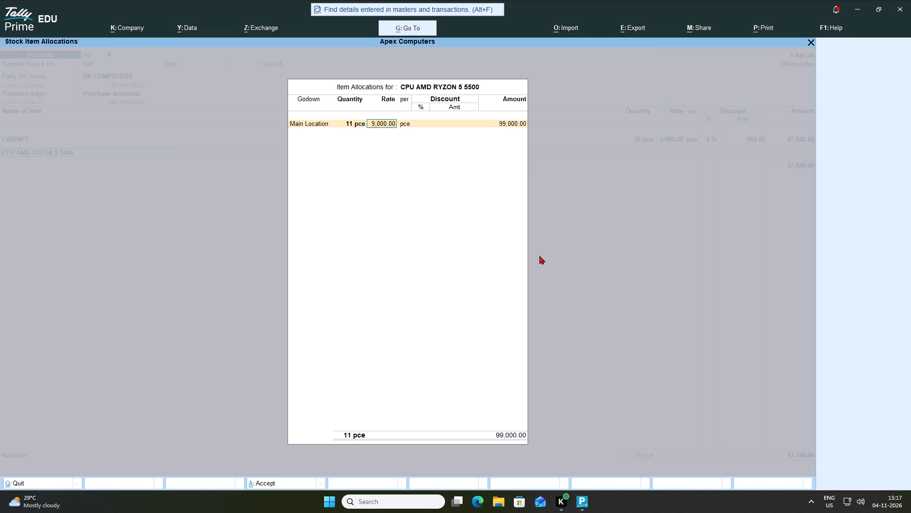
pyautogui.press('Return')
pyautogui.press('Return')
pyautogui.write('2.')
pyautogui.press('5')
pyautogui.press('Return')
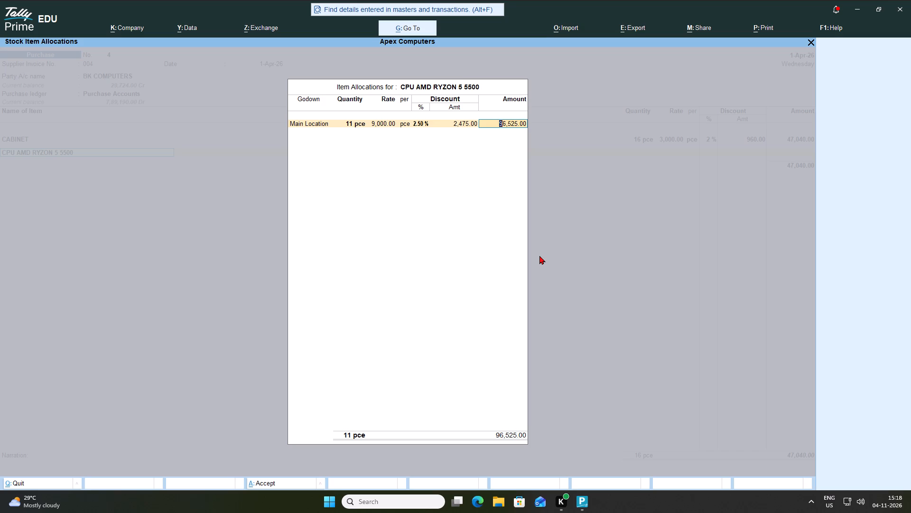
pyautogui.press('Return')
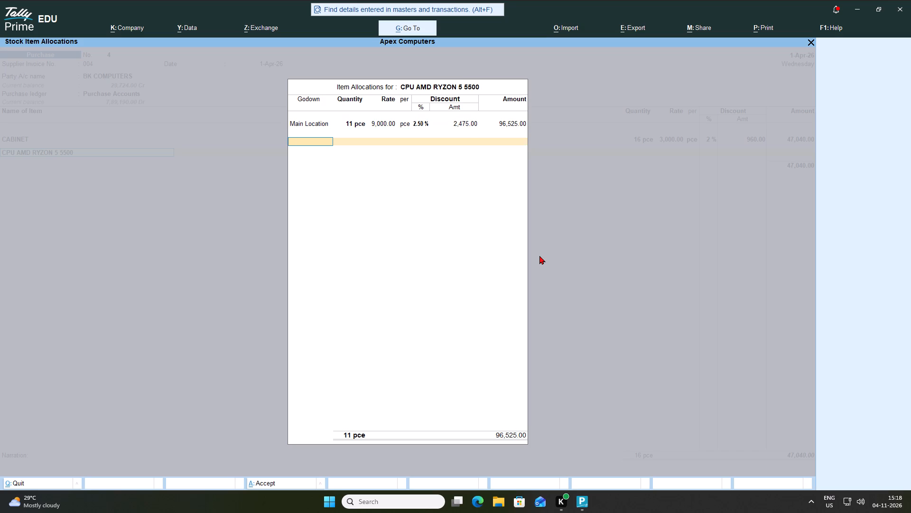
# Allocate 5 pce of CPU AMD RYZON 5 5500 to Godown 1 at the same rate and discount, and complete the item's allocations.
pyautogui.press('space')
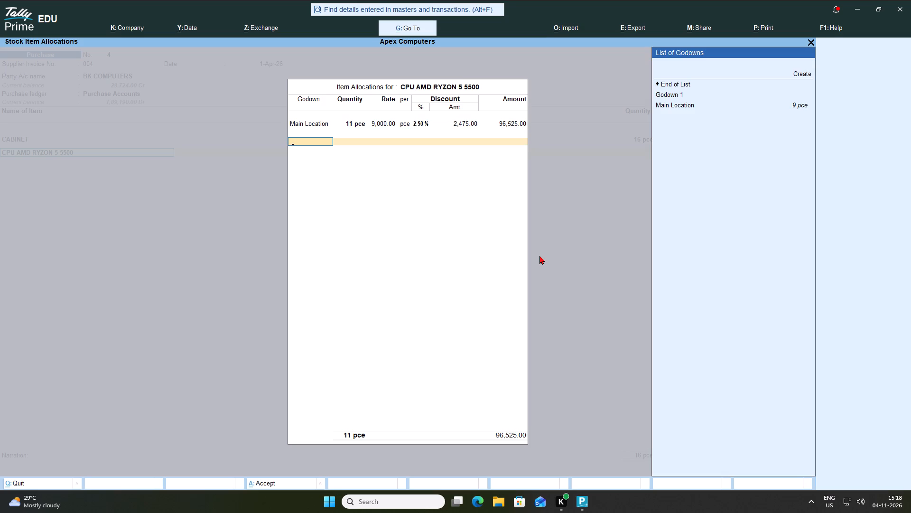
pyautogui.press('Up')
pyautogui.press('Up')
pyautogui.press('Return')
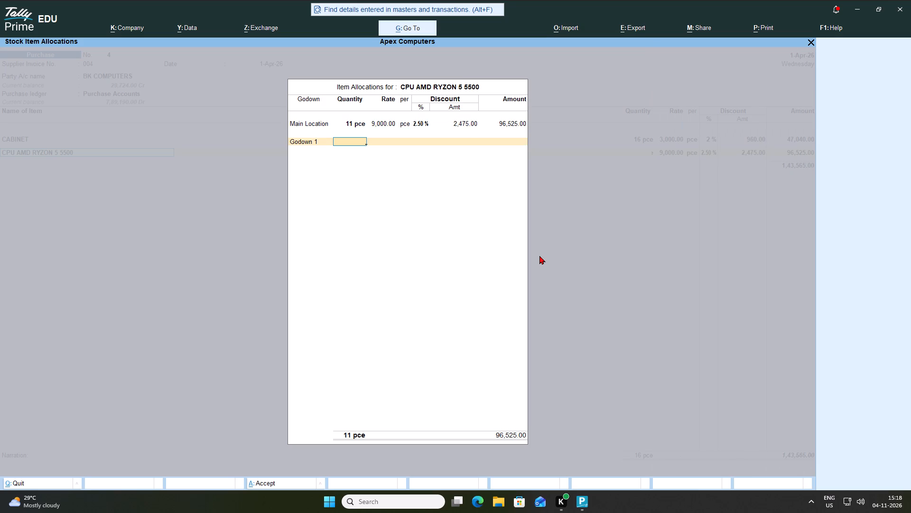
pyautogui.press('5')
pyautogui.press('Return')
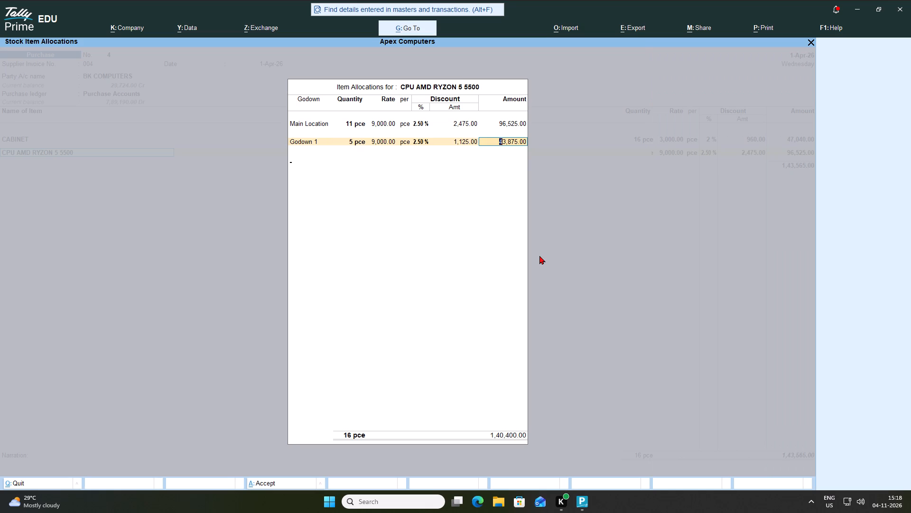
pyautogui.press('Return')
pyautogui.press('Return')
pyautogui.press('Return')
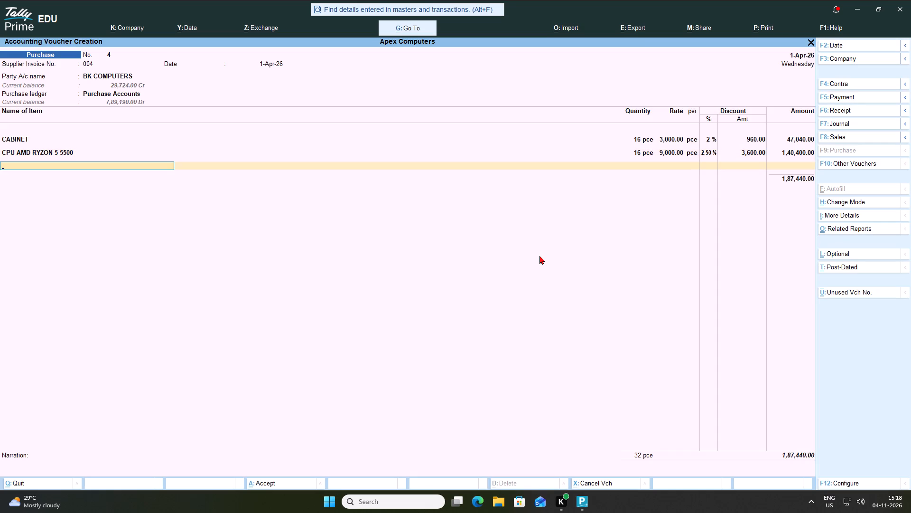
# Add GPU RX7600 8GB as the third stock item on the purchase voucher.
pyautogui.press('space')
pyautogui.press('Down')
pyautogui.press('Down')
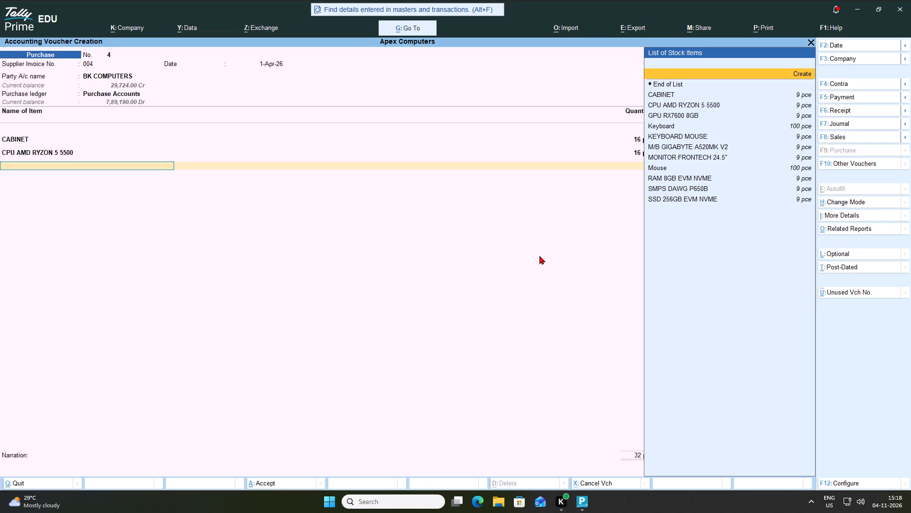
pyautogui.press('Down')
pyautogui.press('Down')
pyautogui.press('Down')
pyautogui.press('Return')
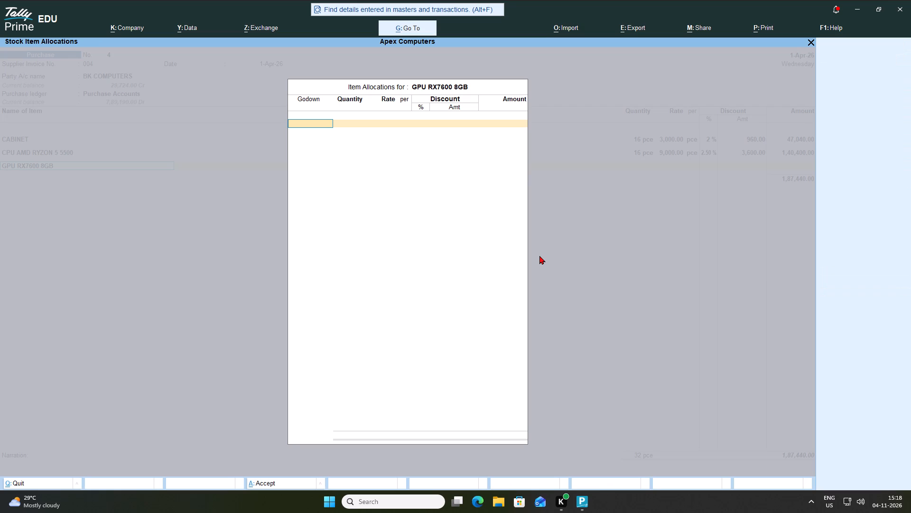
# Allocate 11 pce of GPU RX7600 8GB to Main Location at the default rate of 40,000.00 with a 3% discount.
pyautogui.press('space')
pyautogui.press('Up')
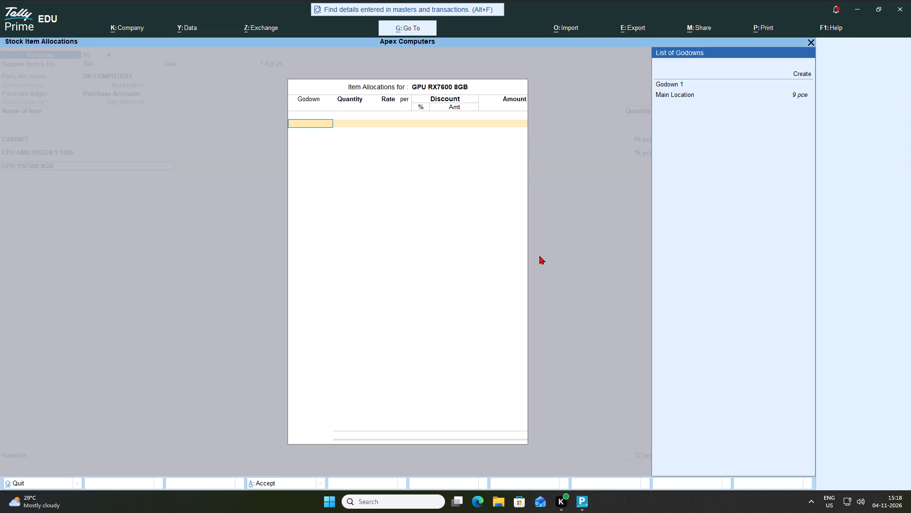
pyautogui.press('Return')
pyautogui.write('11')
pyautogui.press('Return')
pyautogui.press('Return')
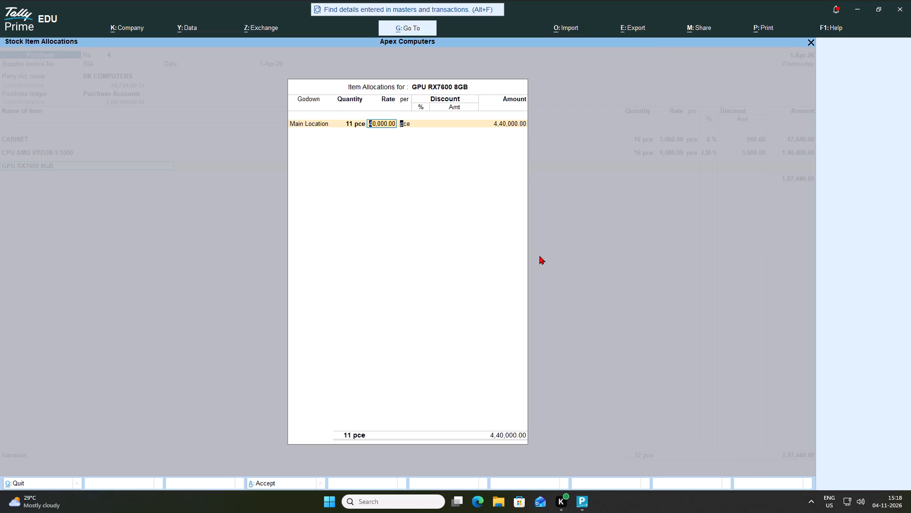
pyautogui.press('Return')
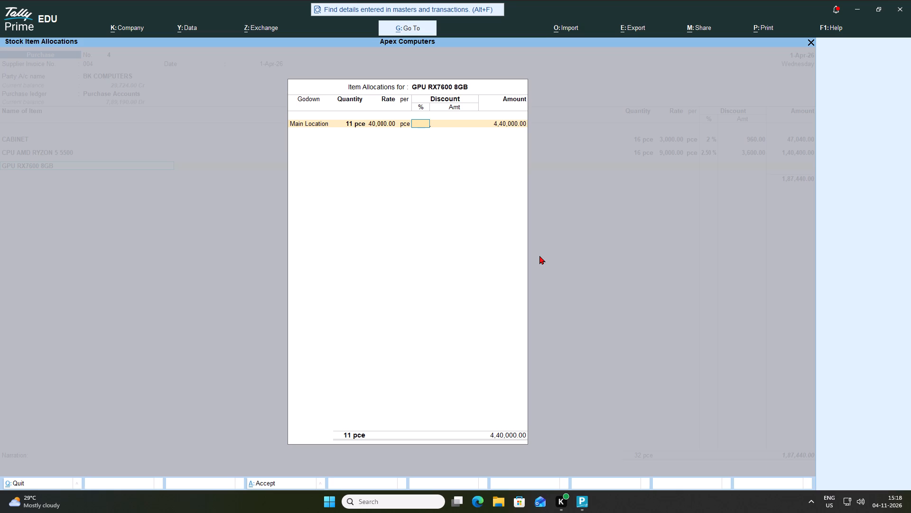
pyautogui.press('3')
pyautogui.press('Return')
pyautogui.press('Return')
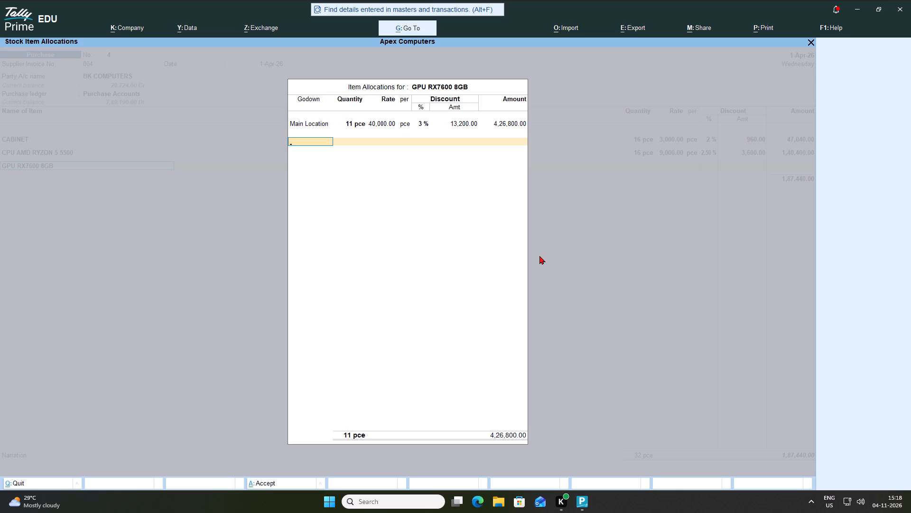
# Allocate 5 pce of GPU RX7600 8GB to Godown 1 at the same rate and discount, and complete the item's allocations.
pyautogui.press('space')
pyautogui.press('Down')
pyautogui.press('Down')
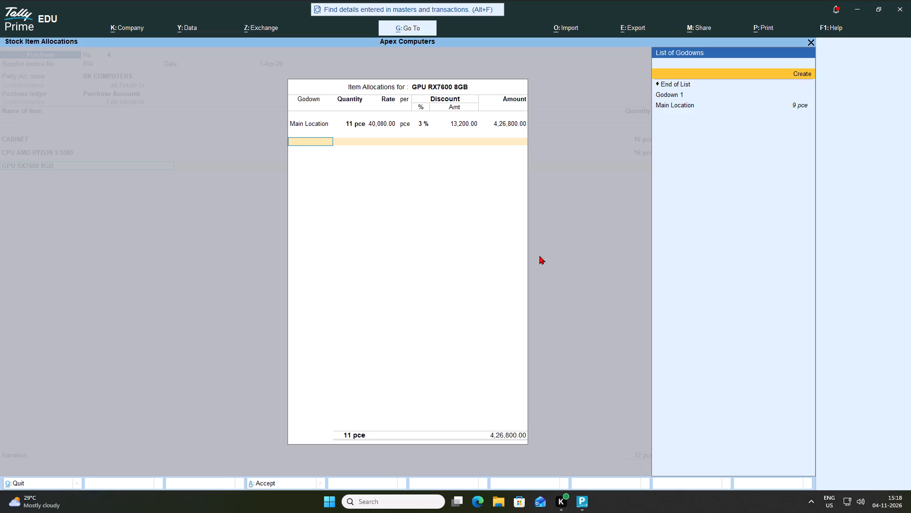
pyautogui.press('Down')
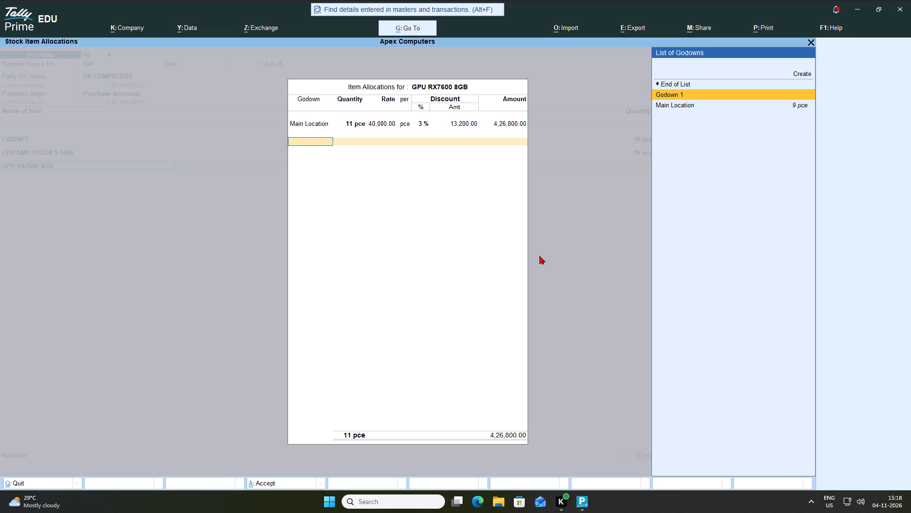
pyautogui.press('Return')
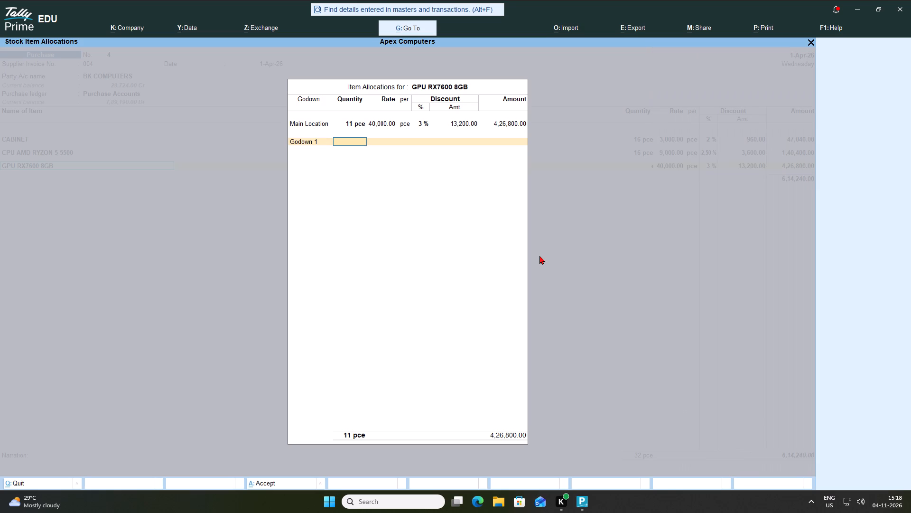
pyautogui.press('5')
pyautogui.press('Return')
pyautogui.press('Return')
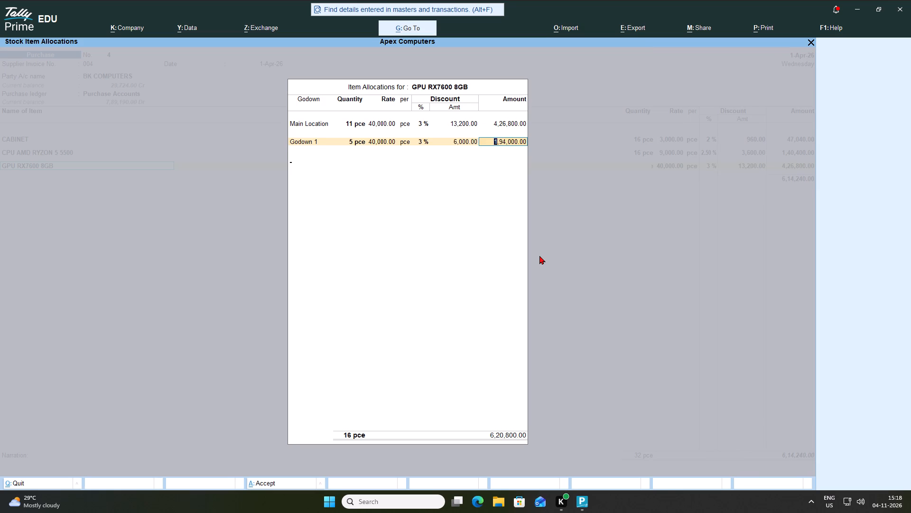
pyautogui.press('Return')
pyautogui.press('Return')
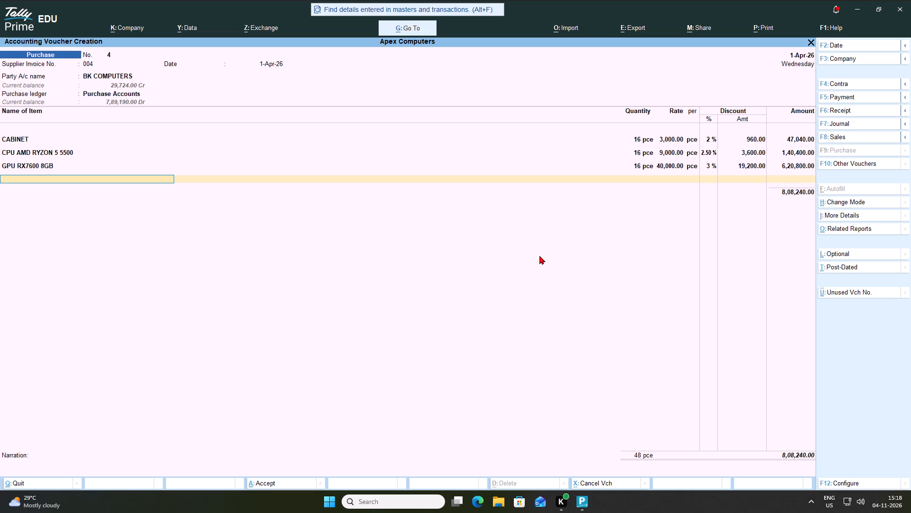
# Add KEYBOARD MOUSE as the fourth stock item on the purchase voucher.
pyautogui.press('space')
pyautogui.press('Down')
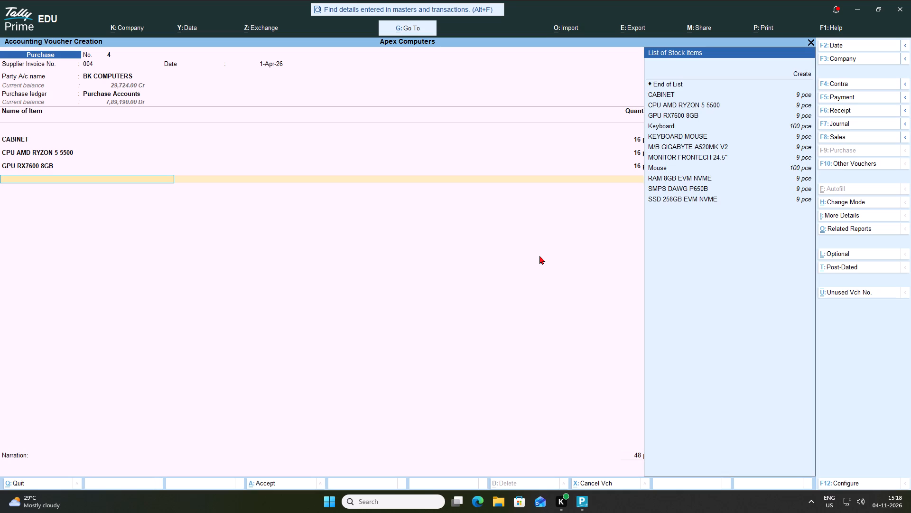
pyautogui.press('Down')
pyautogui.press('Down')
pyautogui.press('Down')
pyautogui.press('Down')
pyautogui.press('Down')
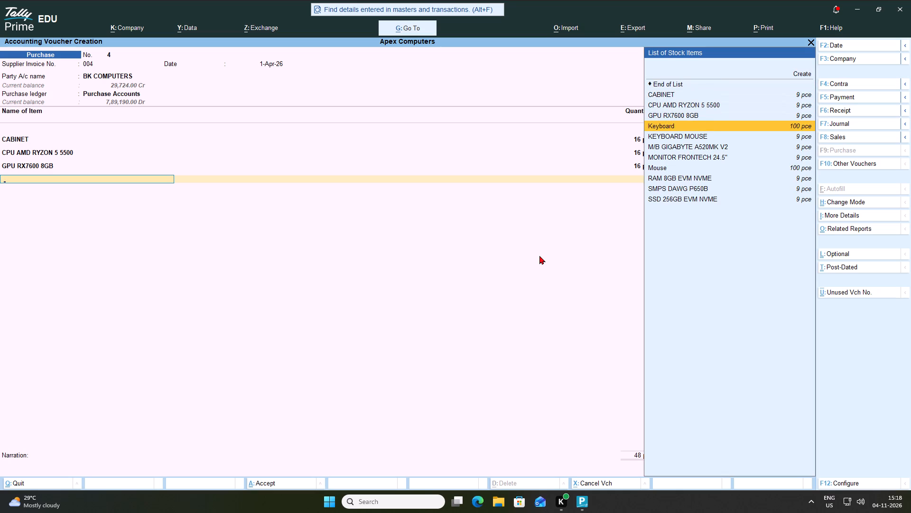
pyautogui.press('Down')
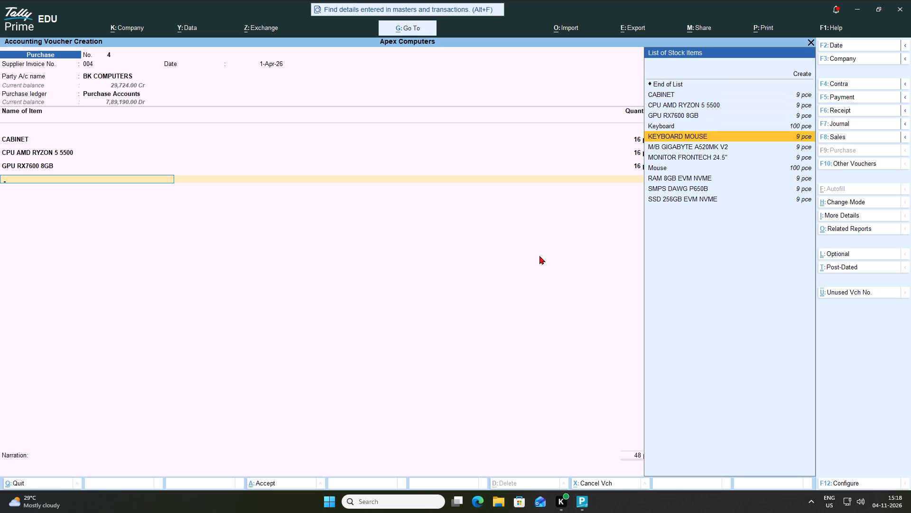
pyautogui.press('Return')
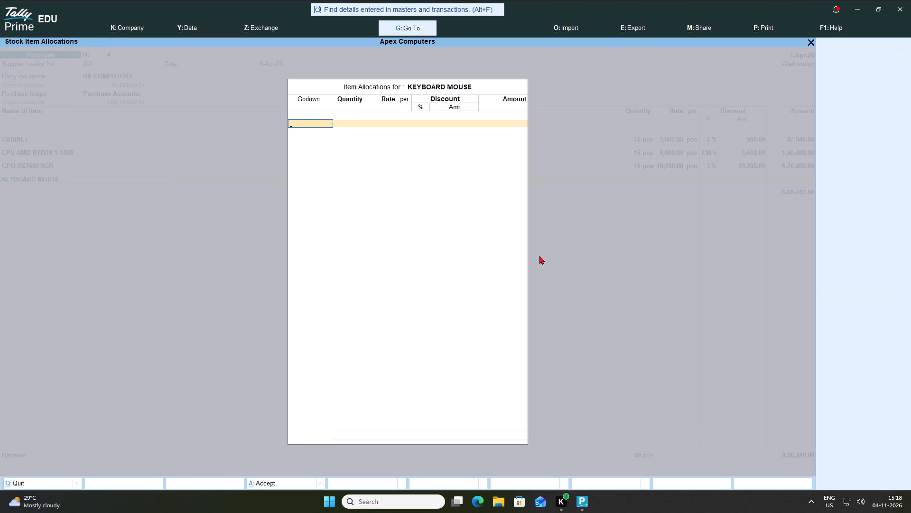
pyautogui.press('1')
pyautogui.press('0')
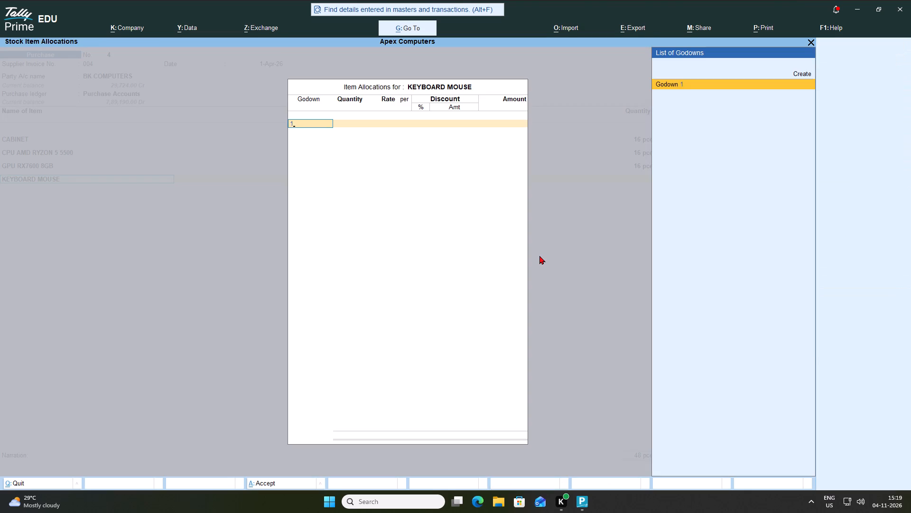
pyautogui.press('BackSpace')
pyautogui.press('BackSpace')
# Allocate 101 pce of KEYBOARD MOUSE to Main Location at the default rate of 400.00 with a 3% discount.
pyautogui.press('Down')
pyautogui.press('Return')
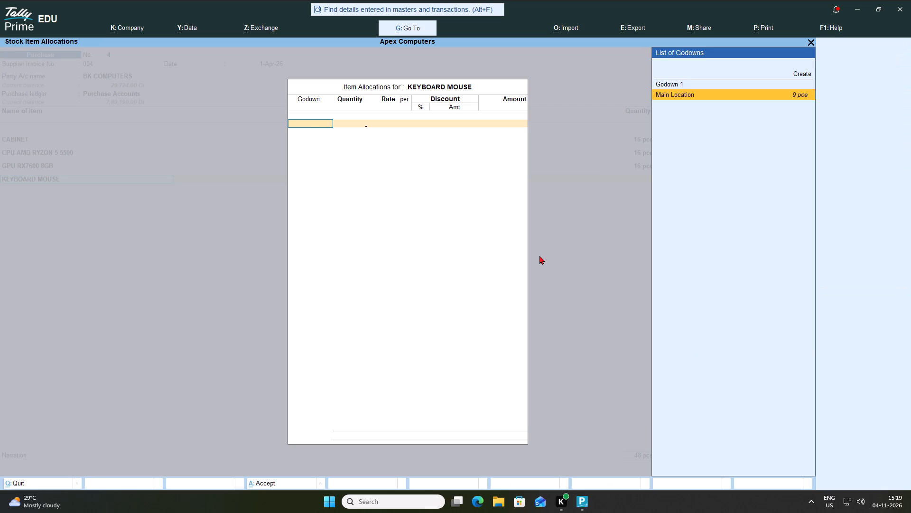
pyautogui.write('101')
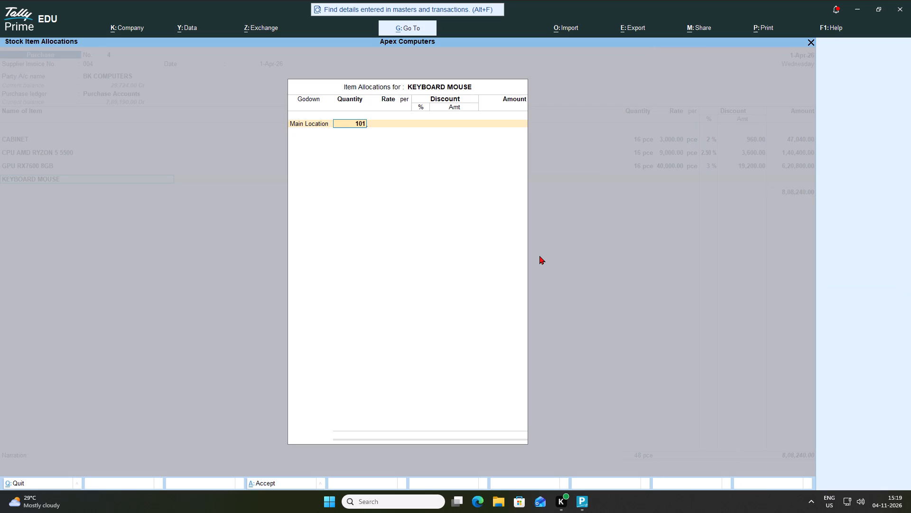
pyautogui.press('Return')
pyautogui.press('Return')
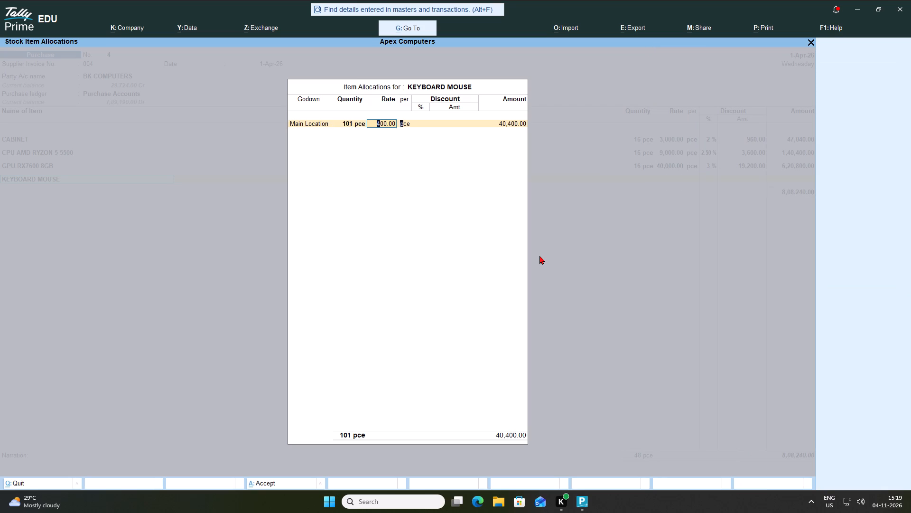
pyautogui.press('Return')
pyautogui.press('3')
pyautogui.press('Return')
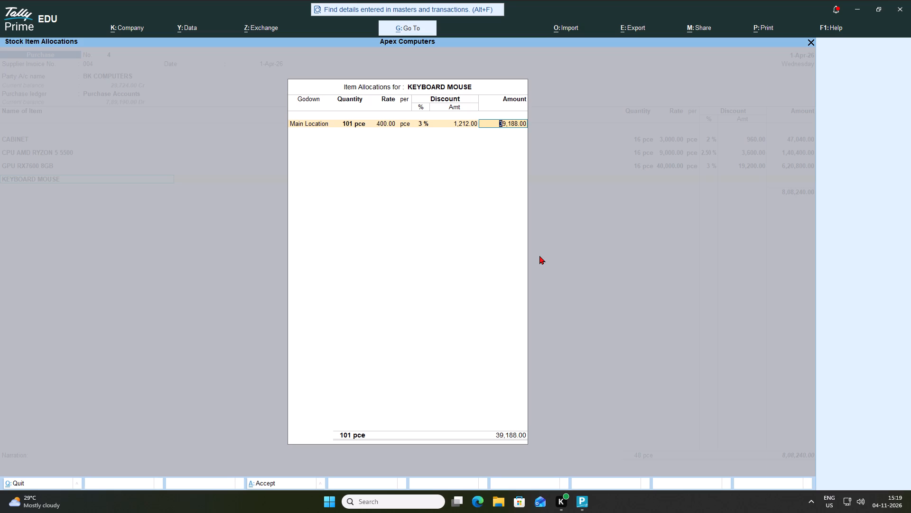
pyautogui.press('Return')
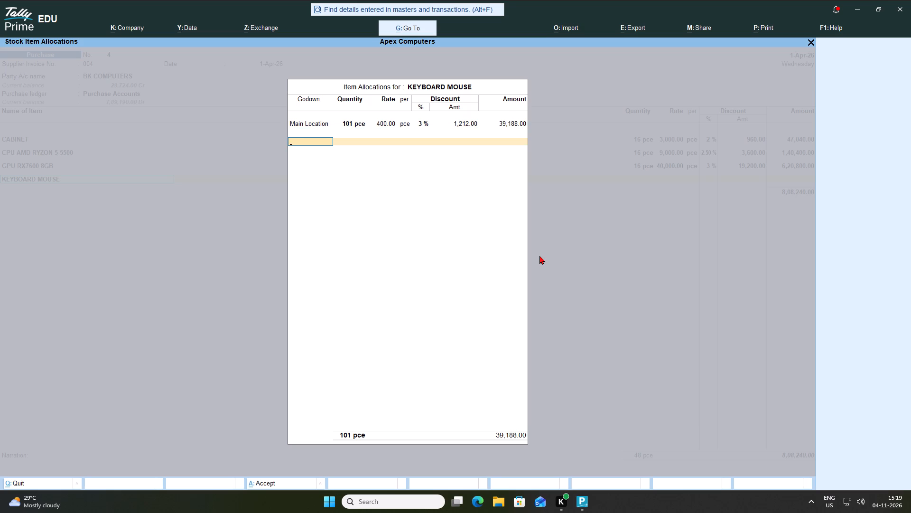
# Allocate 50 pce of KEYBOARD MOUSE to Godown 1 at the same rate and discount, and complete the item's allocations.
pyautogui.press('space')
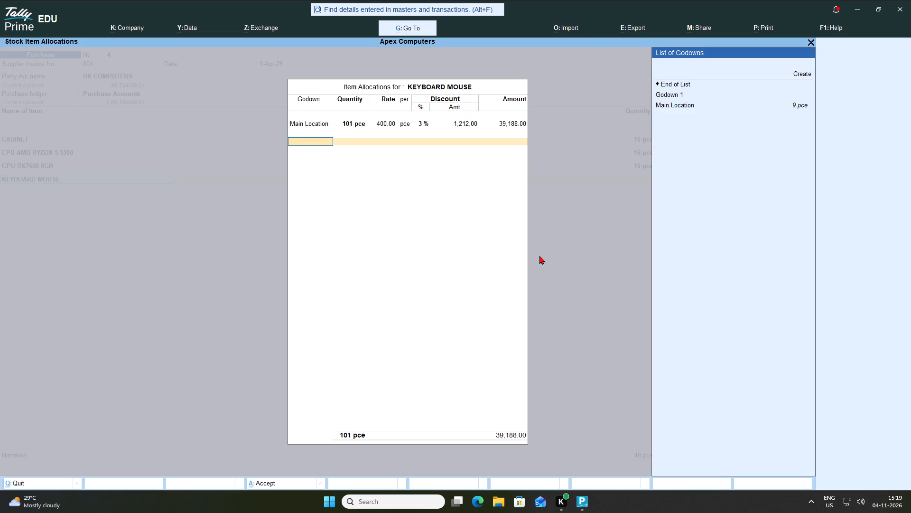
pyautogui.press('Down')
pyautogui.press('Down')
pyautogui.press('Down')
pyautogui.press('Return')
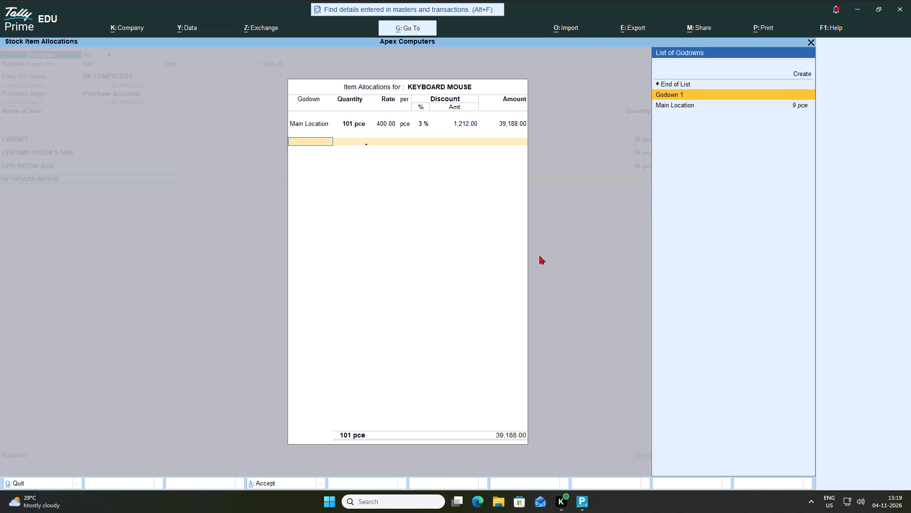
pyautogui.write('50')
pyautogui.press('Return')
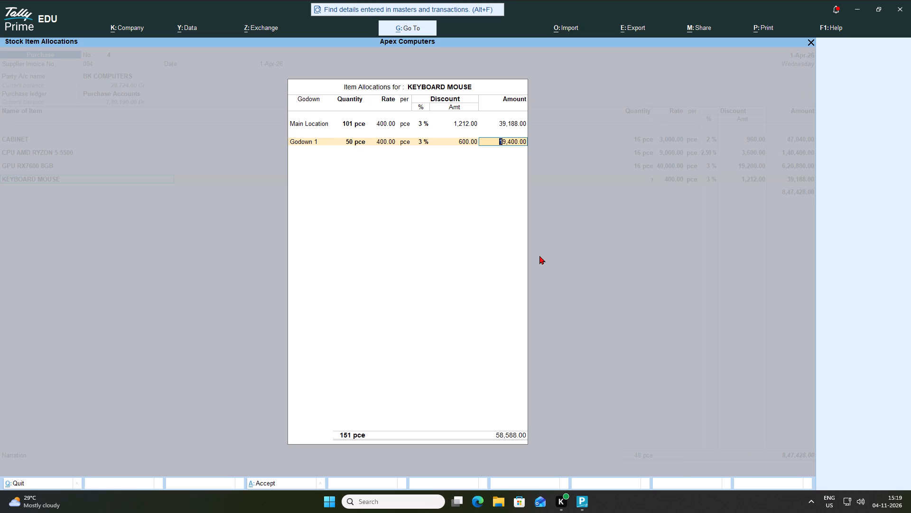
pyautogui.press('Return')
pyautogui.press('Return')
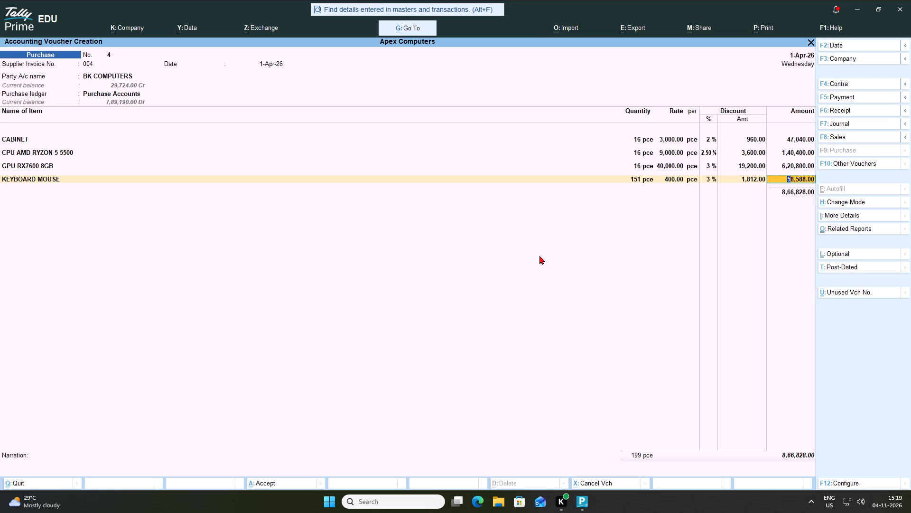
pyautogui.press('Return')
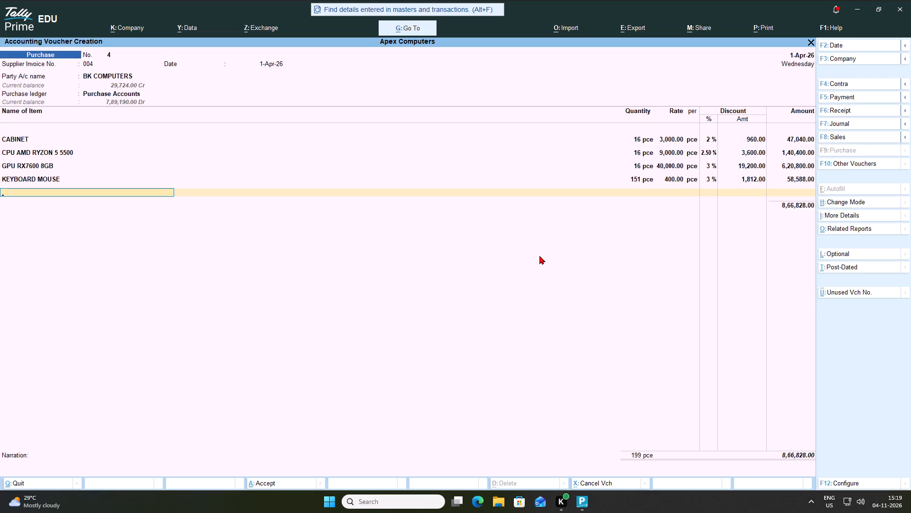
# Add M/B GIGABYTE A520MK V2 as the fifth stock item on the purchase voucher.
pyautogui.press('space')
pyautogui.press('Down')
pyautogui.press('Down')
pyautogui.press('Down')
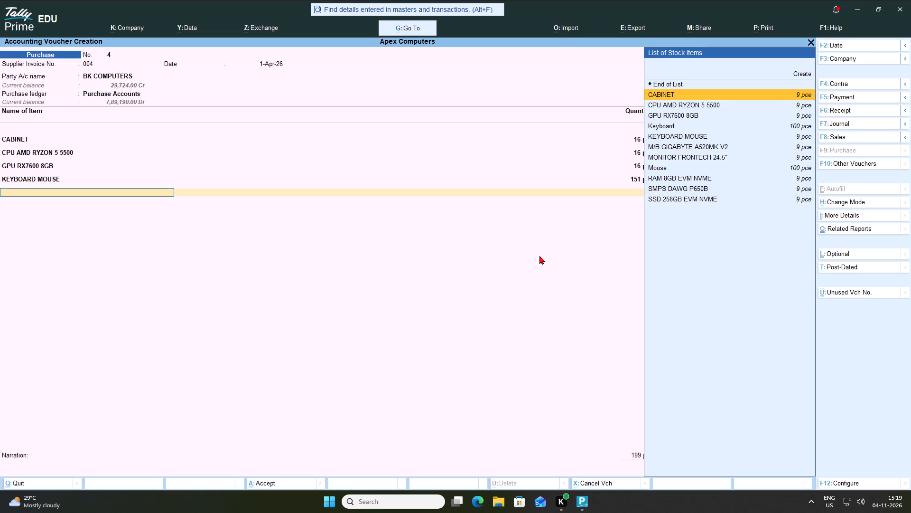
pyautogui.press('Down')
pyautogui.press('Down')
pyautogui.press('Down')
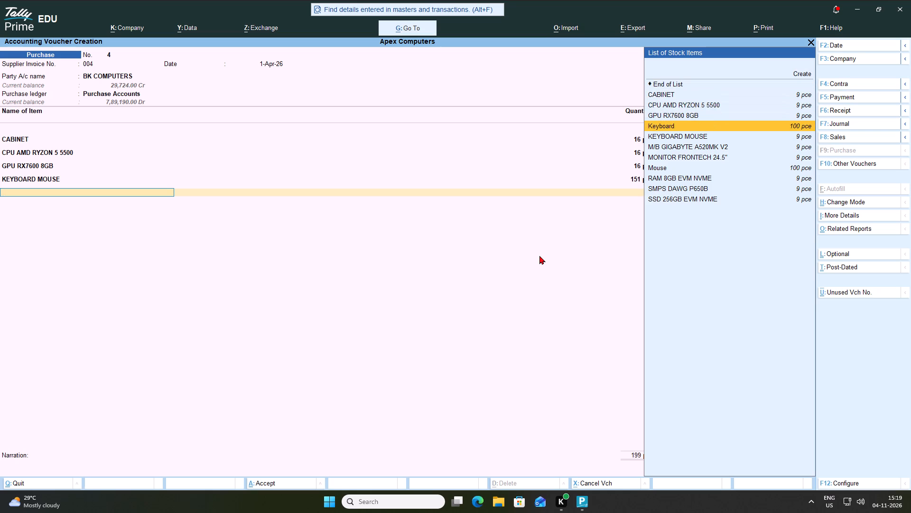
pyautogui.press('Down')
pyautogui.press('Down')
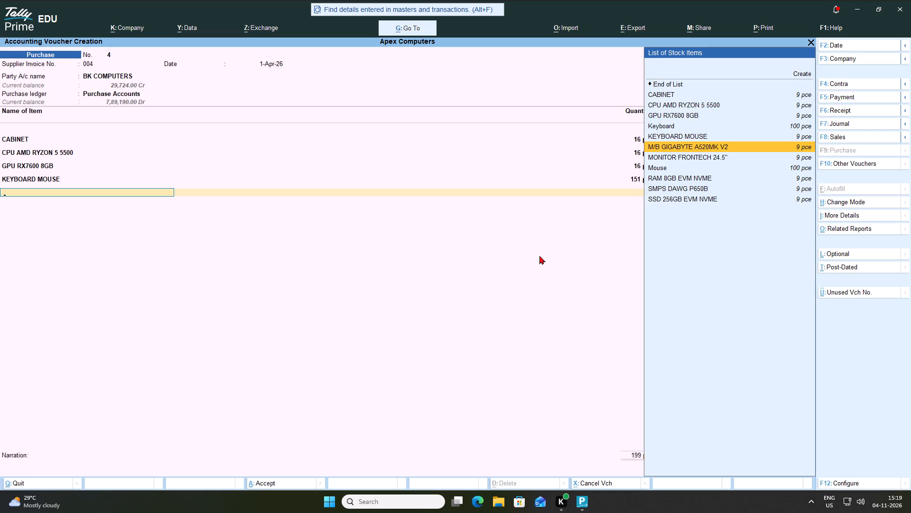
pyautogui.press('Return')
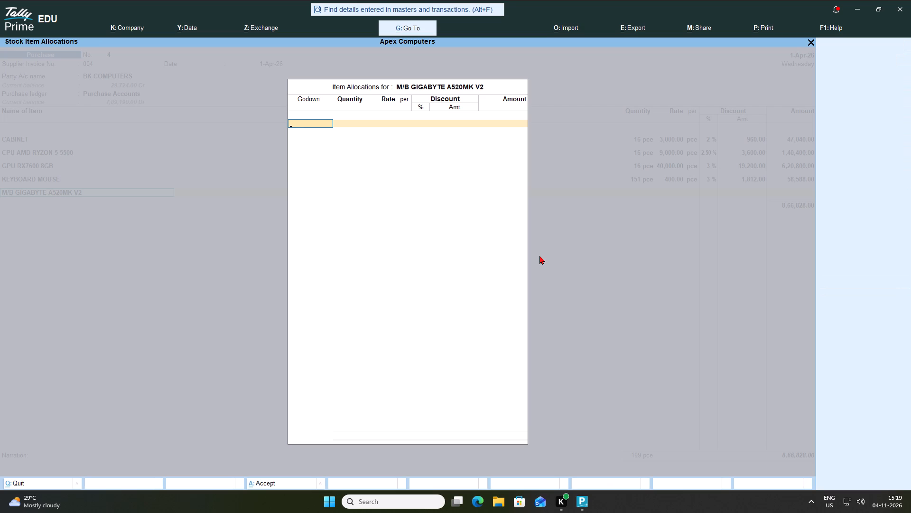
# Allocate 11 pce of M/B GIGABYTE A520MK V2 to Main Location at the default rate of 5,000.00 with a 4% discount.
pyautogui.press('space')
pyautogui.press('Up')
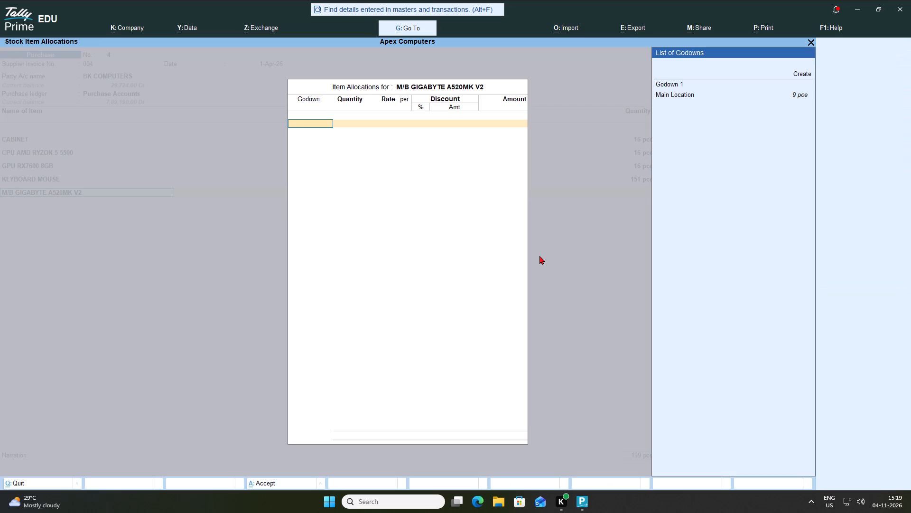
pyautogui.press('Return')
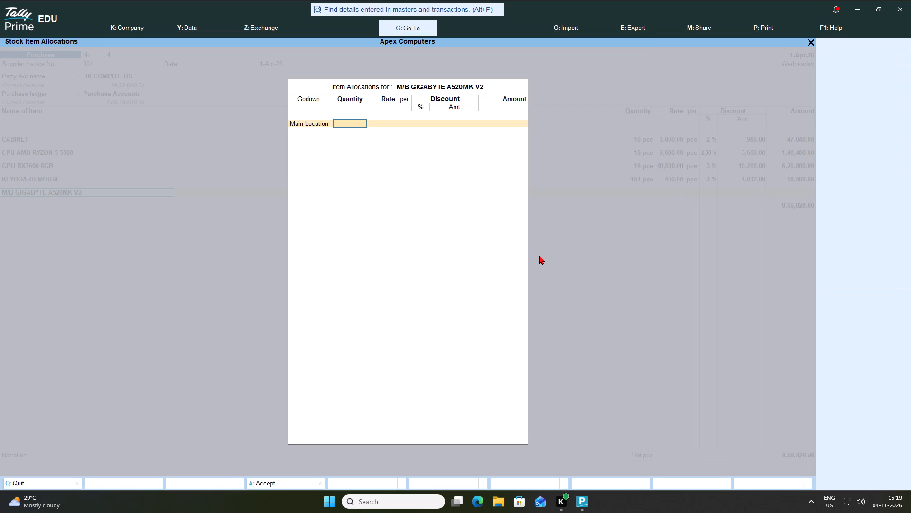
pyautogui.write('11')
pyautogui.press('Return')
pyautogui.press('Return')
pyautogui.press('Return')
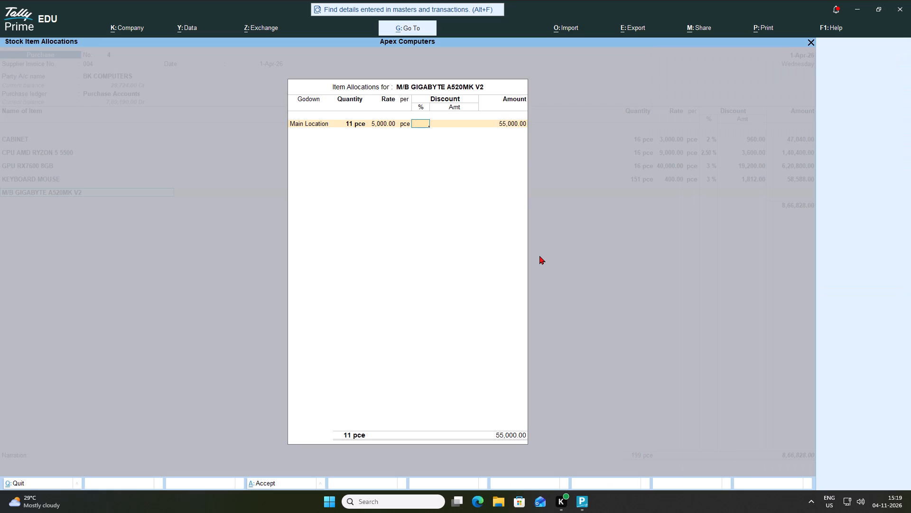
pyautogui.press('4')
pyautogui.press('Return')
pyautogui.press('Return')
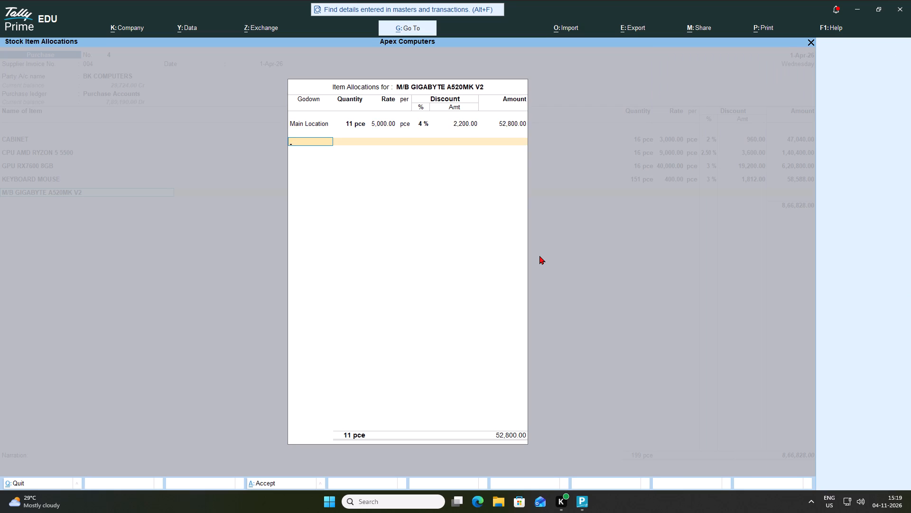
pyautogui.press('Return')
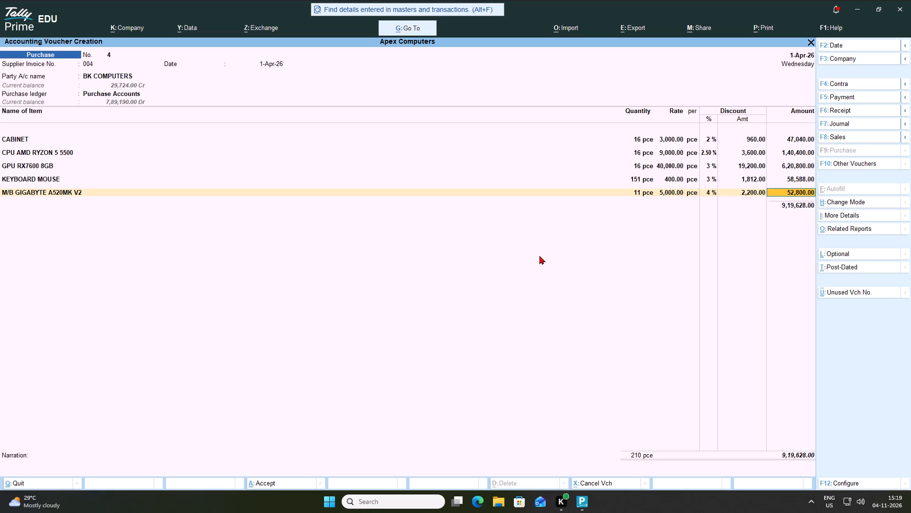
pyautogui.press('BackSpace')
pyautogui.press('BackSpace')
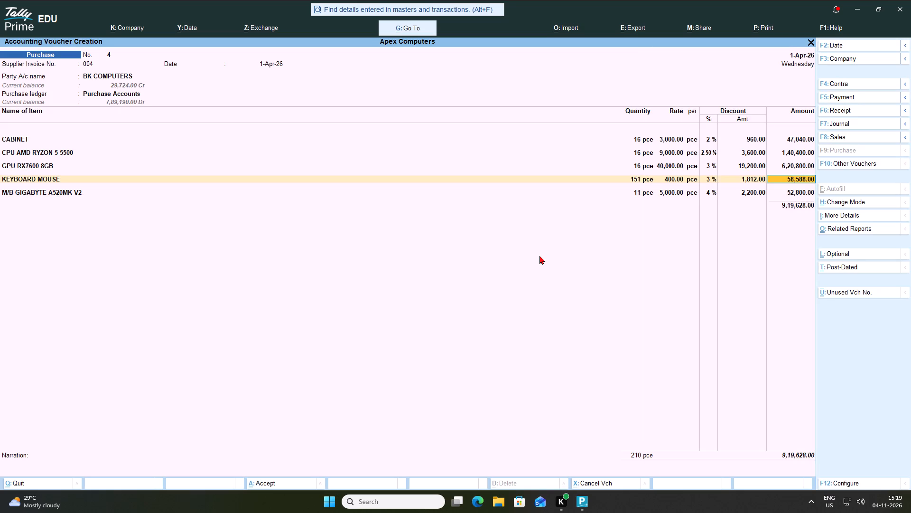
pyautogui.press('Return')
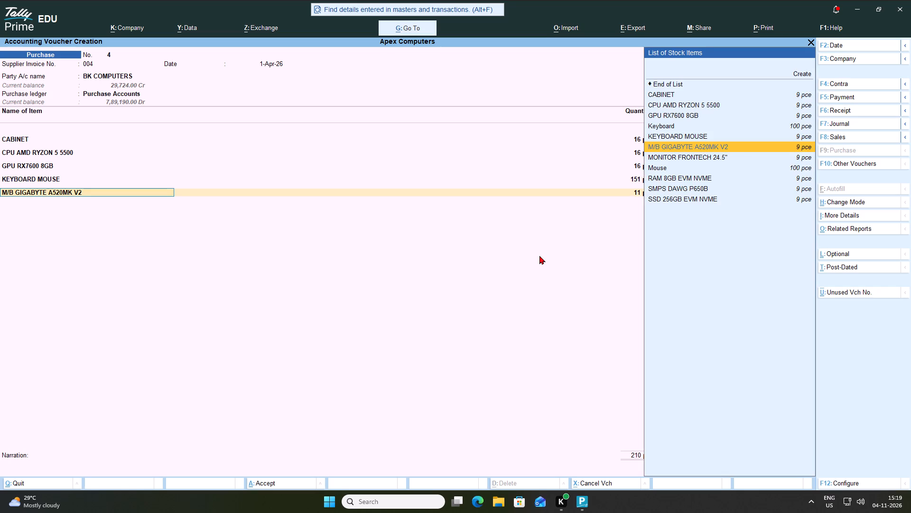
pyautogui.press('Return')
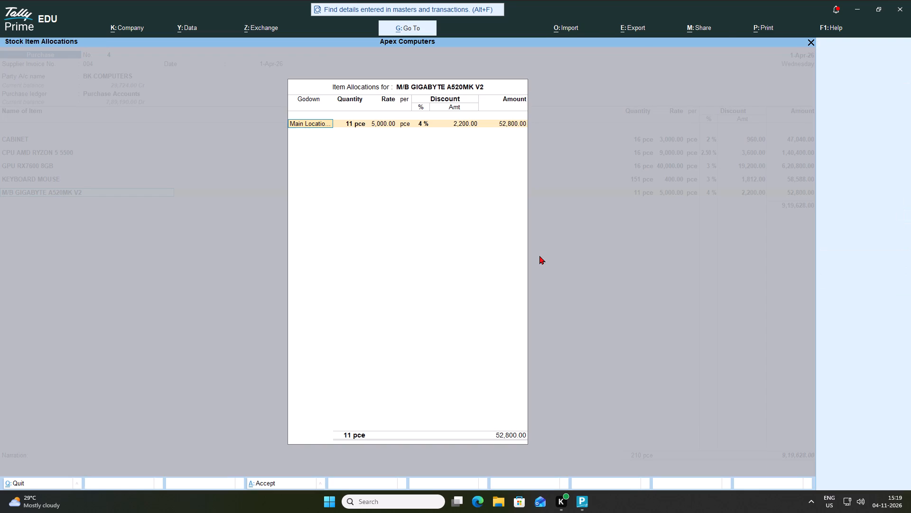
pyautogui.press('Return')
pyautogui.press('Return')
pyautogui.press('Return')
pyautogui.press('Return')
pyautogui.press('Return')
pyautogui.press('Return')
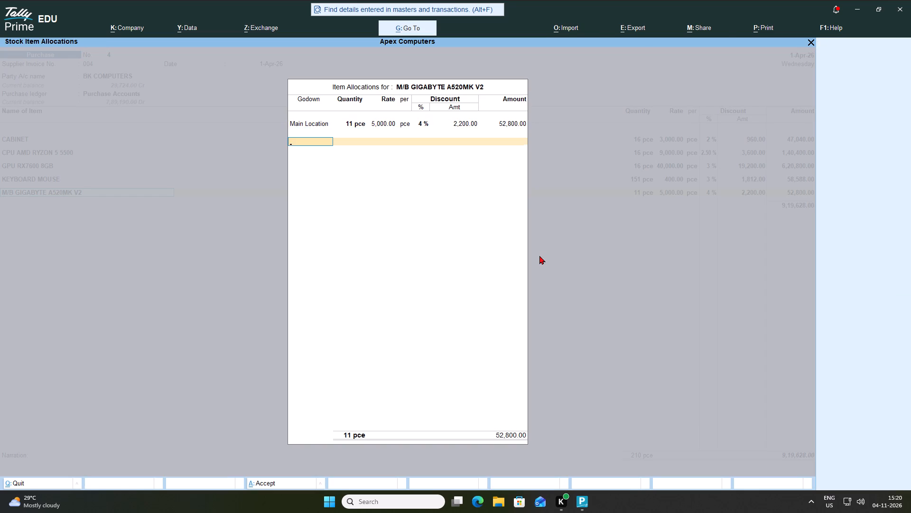
# Allocate 5 pce of M/B GIGABYTE A520MK V2 to Godown 1 at the same rate and discount, and complete the item's allocations.
pyautogui.press('space')
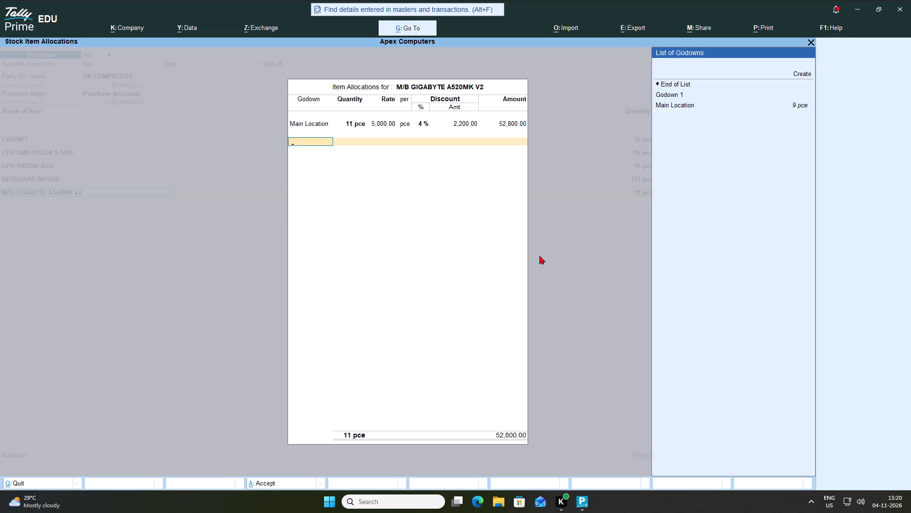
pyautogui.press('Down')
pyautogui.press('Down')
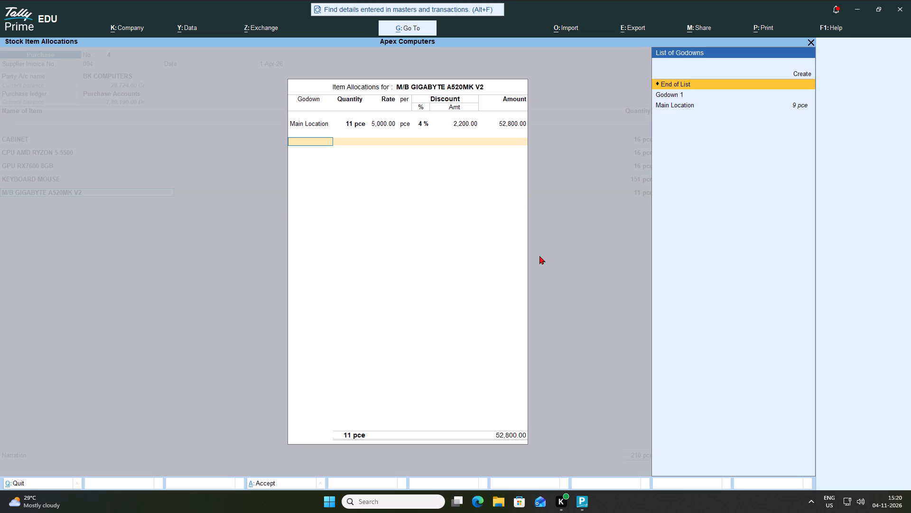
pyautogui.press('Down')
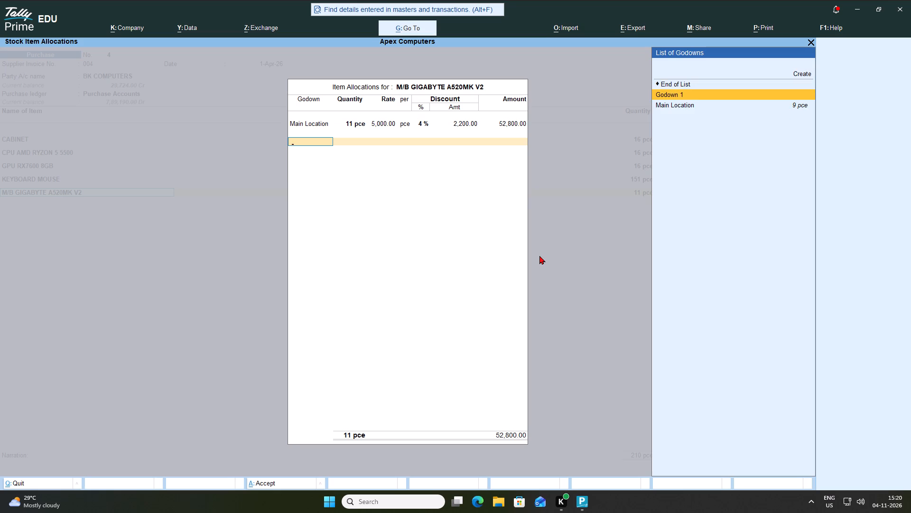
pyautogui.press('Return')
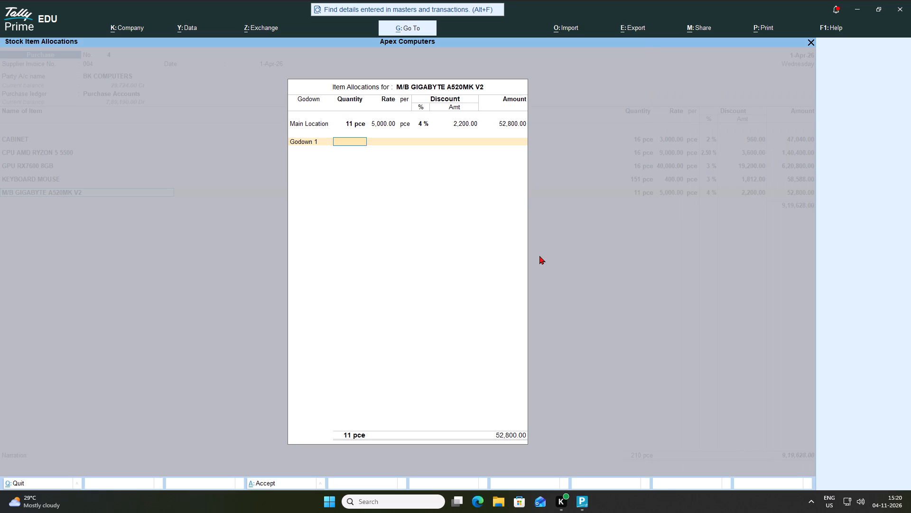
pyautogui.press('5')
pyautogui.press('Return')
pyautogui.press('Return')
pyautogui.press('Return')
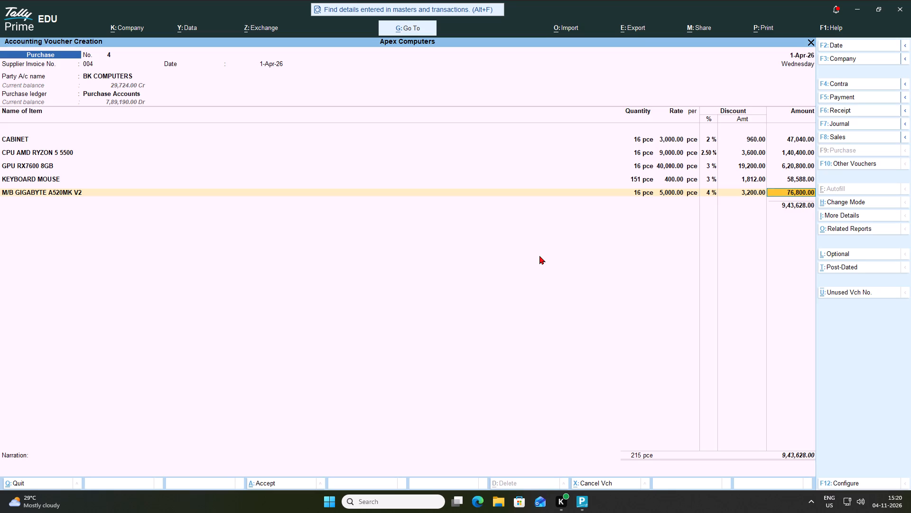
pyautogui.press('Return')
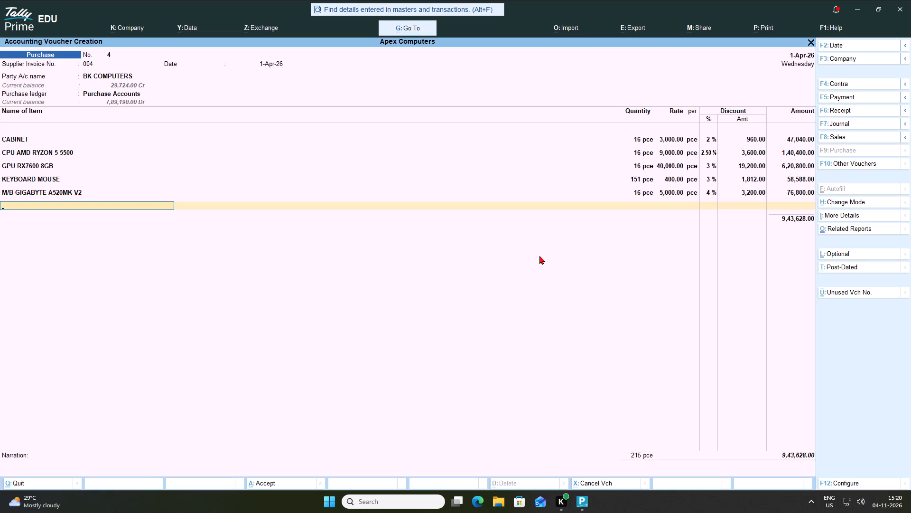
# Add MONITOR FRONTECH 24.5" as the sixth stock item on the purchase voucher.
pyautogui.press('space')
pyautogui.press('Down')
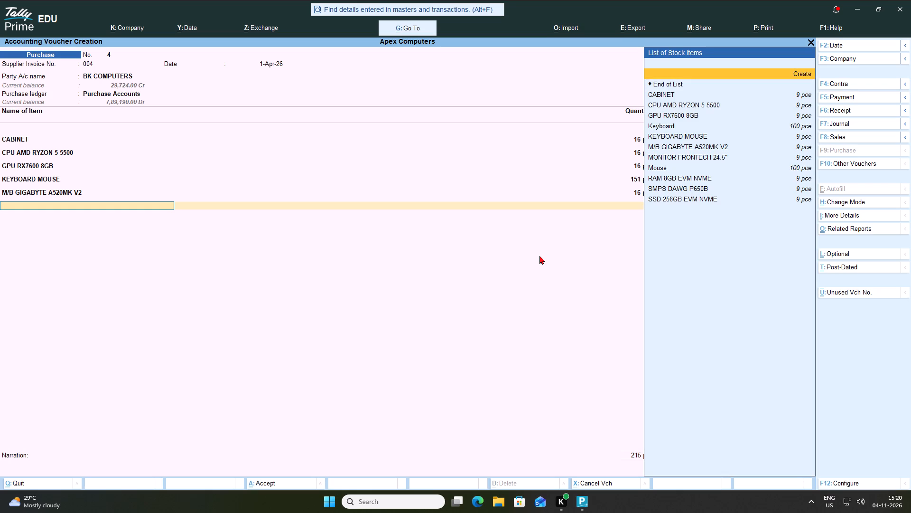
pyautogui.press('Down')
pyautogui.press('Down')
pyautogui.press('Down')
pyautogui.press('Down')
pyautogui.press('Down')
pyautogui.press('Down')
pyautogui.press('Down')
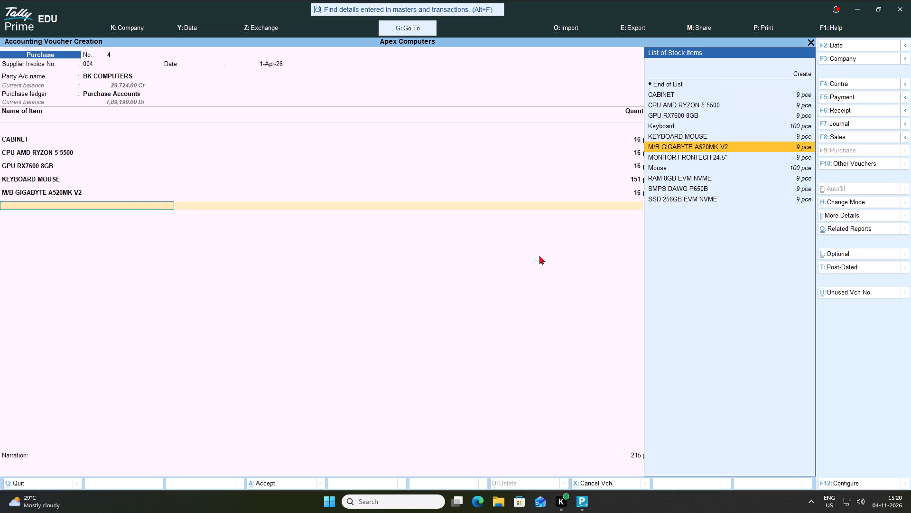
pyautogui.press('Down')
pyautogui.press('Return')
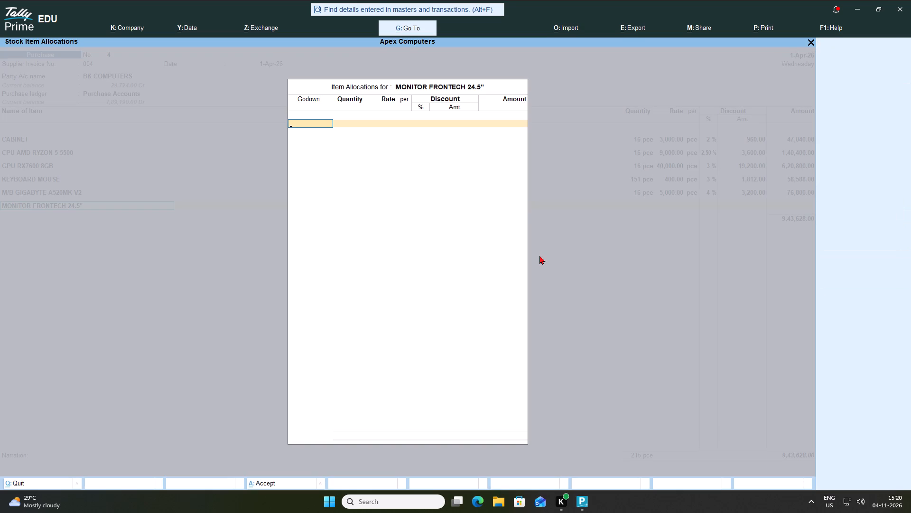
# Allocate 11 pce of MONITOR FRONTECH 24.5" to Main Location at the default rate of 6,000.00 with a 2.5% discount.
pyautogui.press('space')
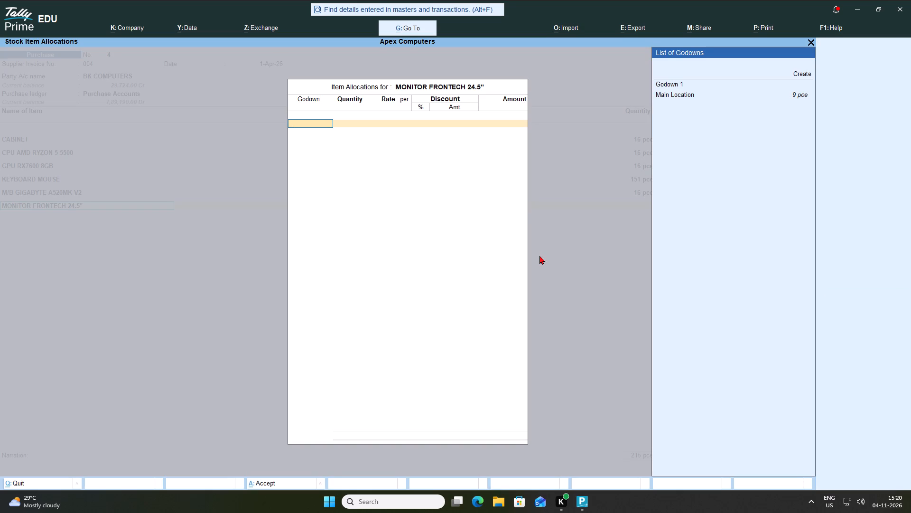
pyautogui.press('Down')
pyautogui.press('Down')
pyautogui.press('Down')
pyautogui.press('Return')
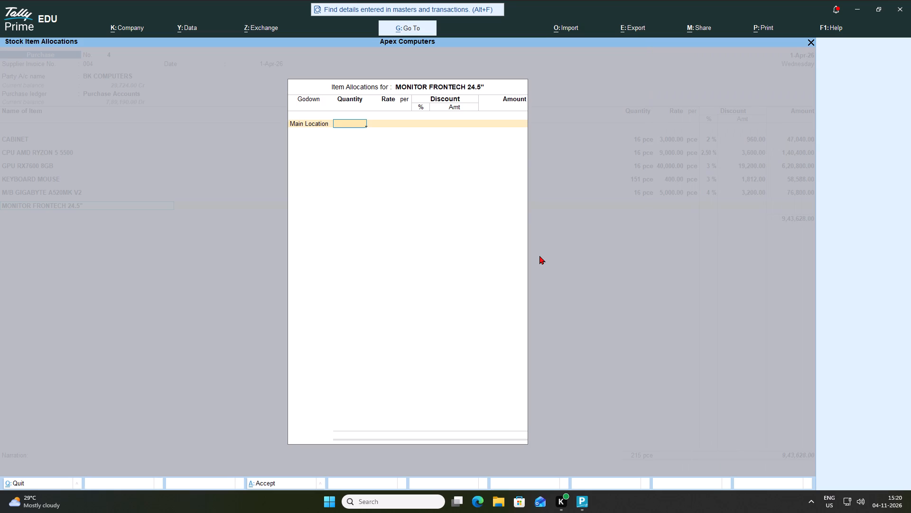
pyautogui.write('11')
pyautogui.press('Return')
pyautogui.press('Return')
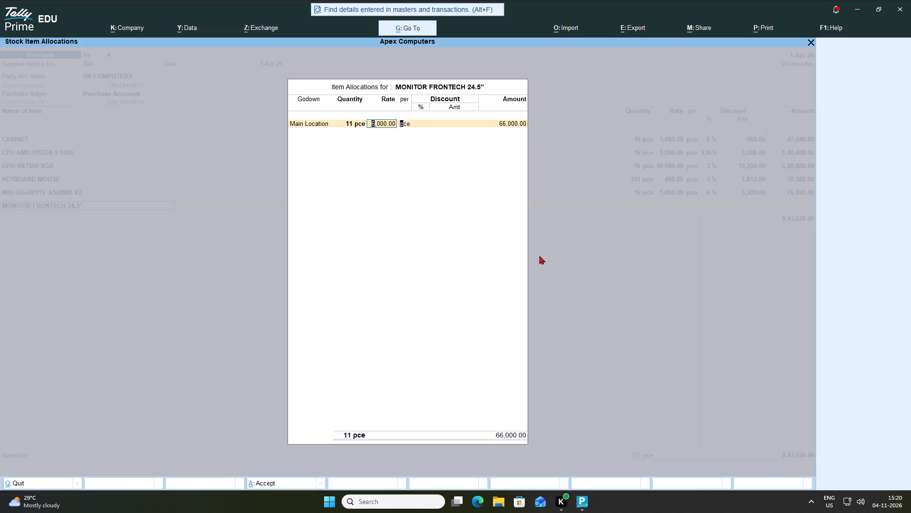
pyautogui.press('Return')
pyautogui.write('2.')
pyautogui.press('5')
pyautogui.press('Return')
pyautogui.press('Return')
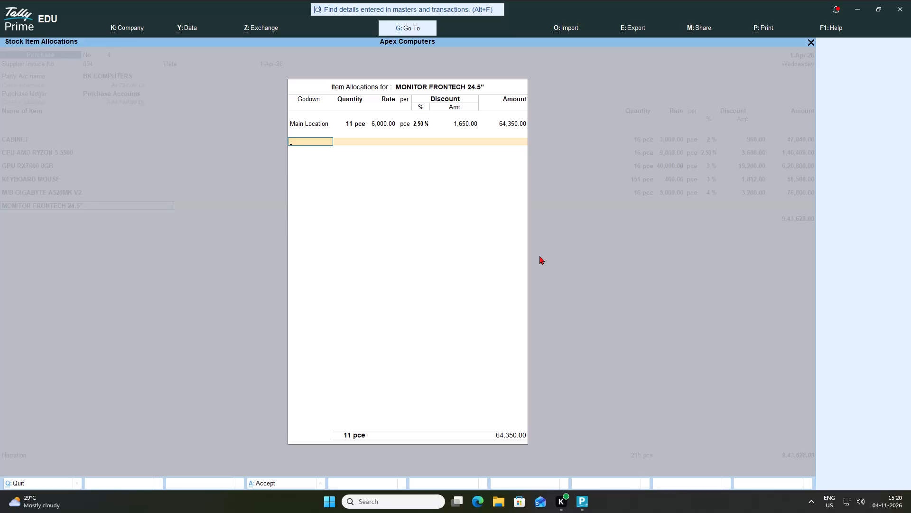
# Allocate 5 pce of MONITOR FRONTECH 24.5" to Godown 1 at the same rate and discount, and complete the item's allocations.
pyautogui.press('space')
pyautogui.press('Down')
pyautogui.press('Down')
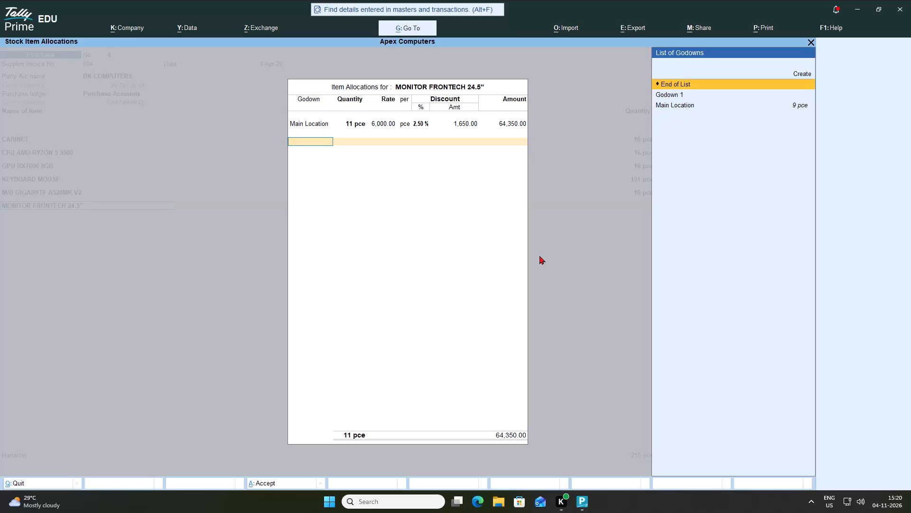
pyautogui.press('Down')
pyautogui.press('Return')
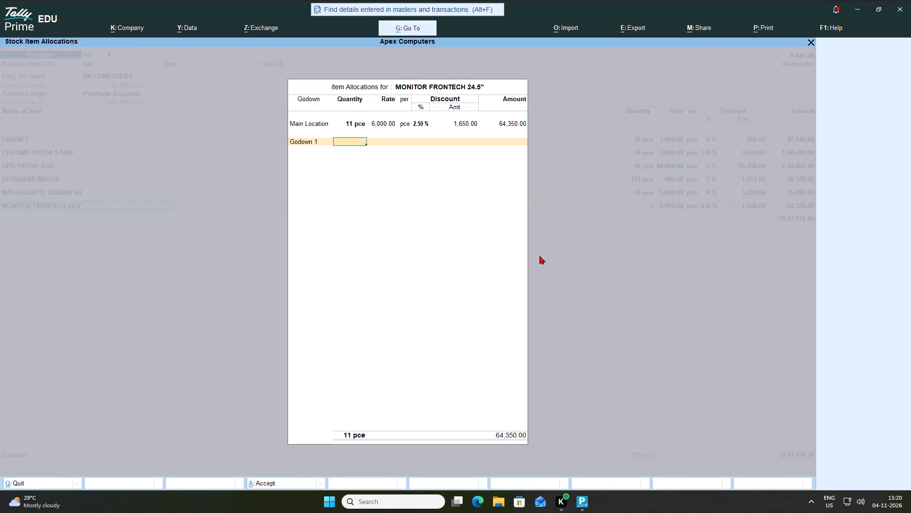
pyautogui.press('5')
pyautogui.press('Return')
pyautogui.press('Return')
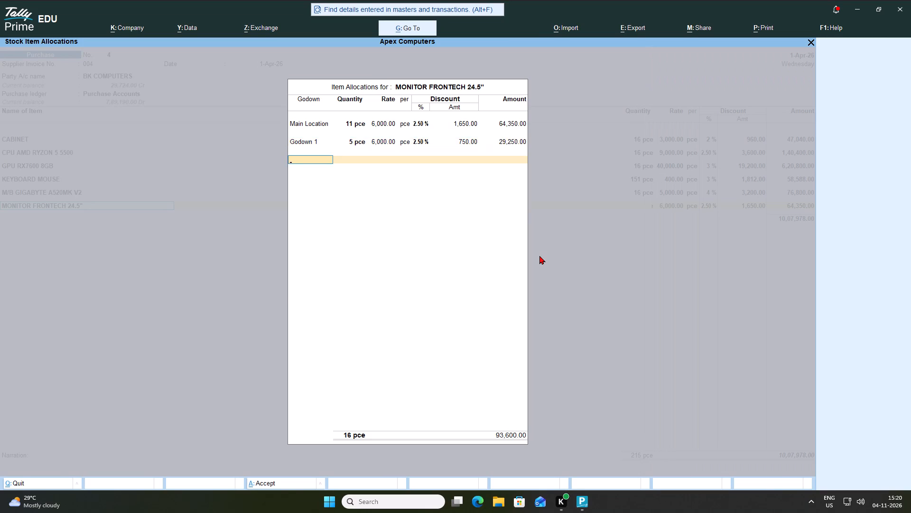
pyautogui.press('Return')
pyautogui.press('Return')
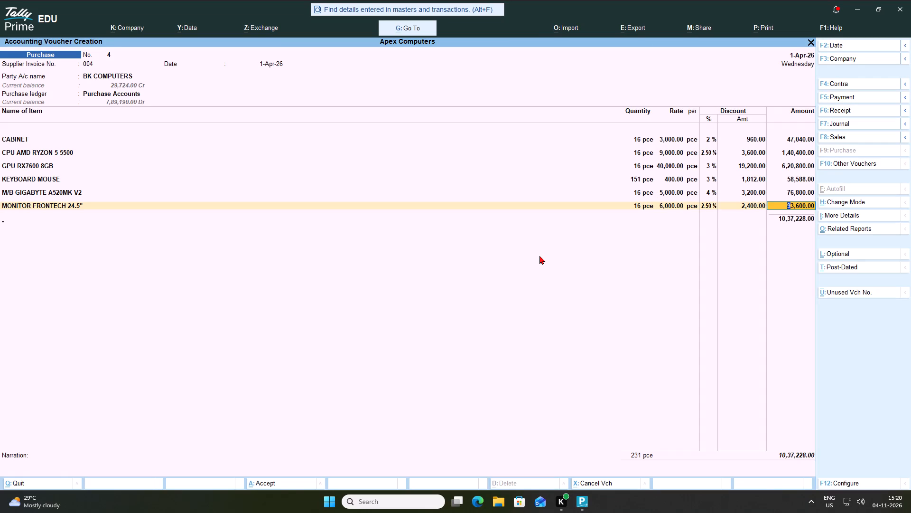
# Add RAM 8GB EVM NVME as the seventh stock item on the purchase voucher.
pyautogui.press('space')
pyautogui.press('Down')
pyautogui.press('Down')
pyautogui.press('Down')
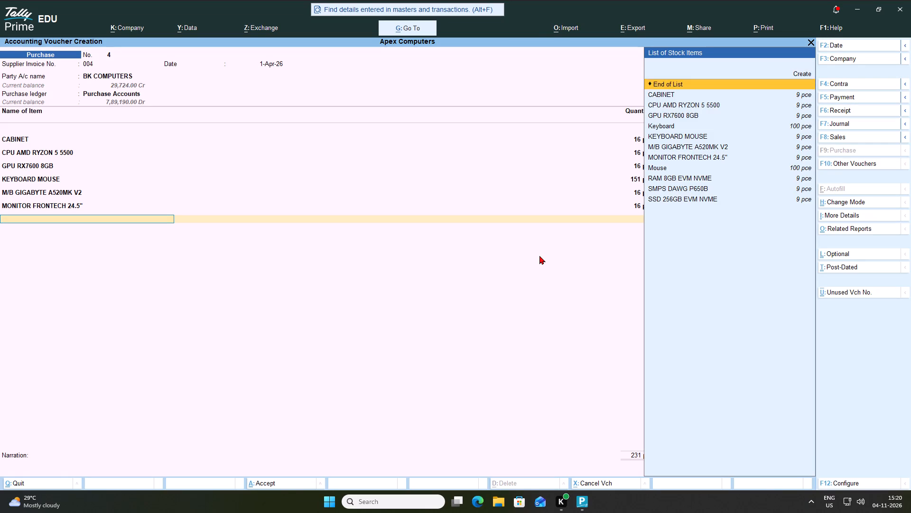
pyautogui.press('Down')
pyautogui.press('Down')
pyautogui.press('Down')
pyautogui.press('Down')
pyautogui.press('Down')
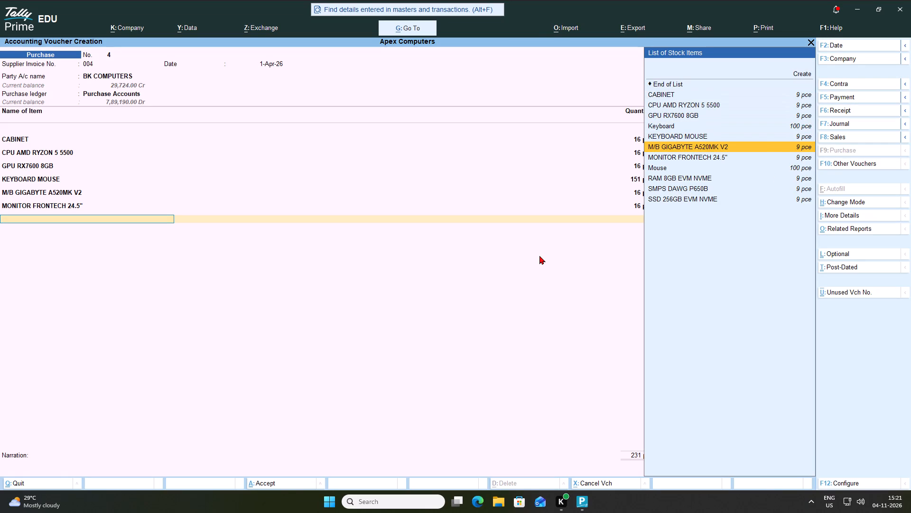
pyautogui.press('Down')
pyautogui.press('Down')
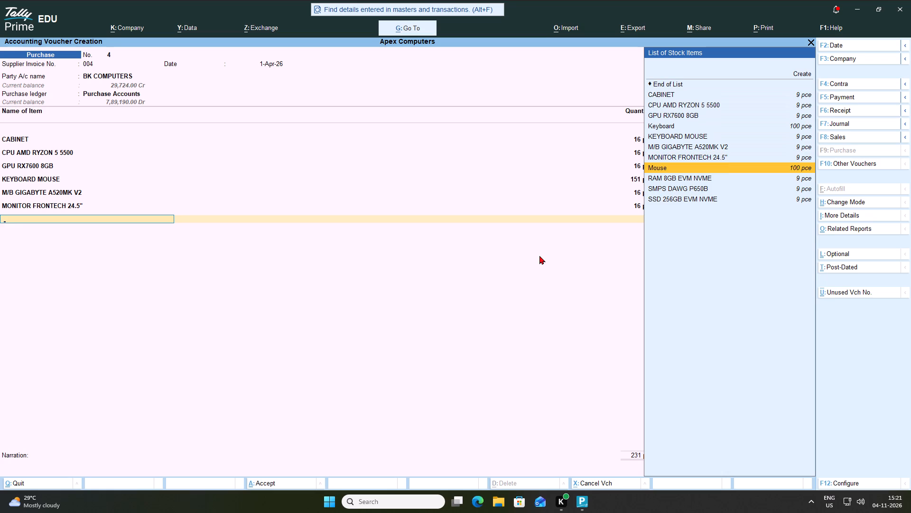
pyautogui.press('Down')
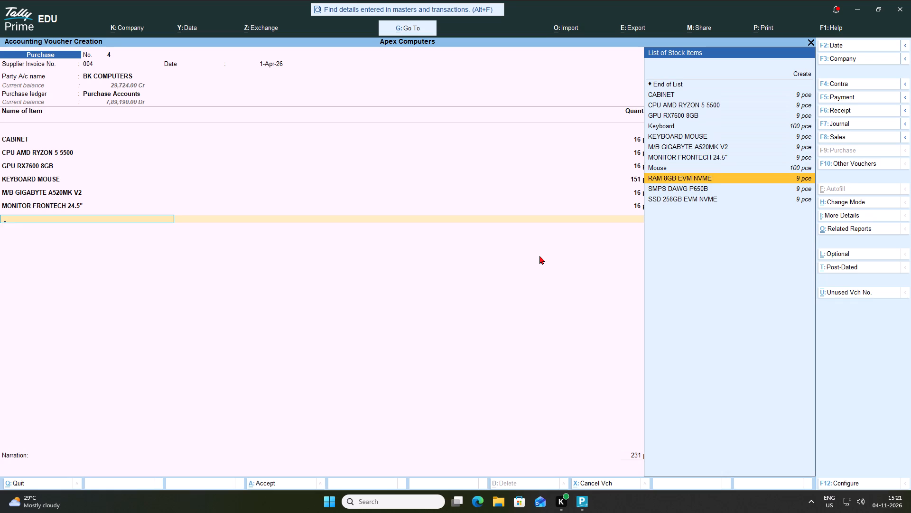
pyautogui.press('Return')
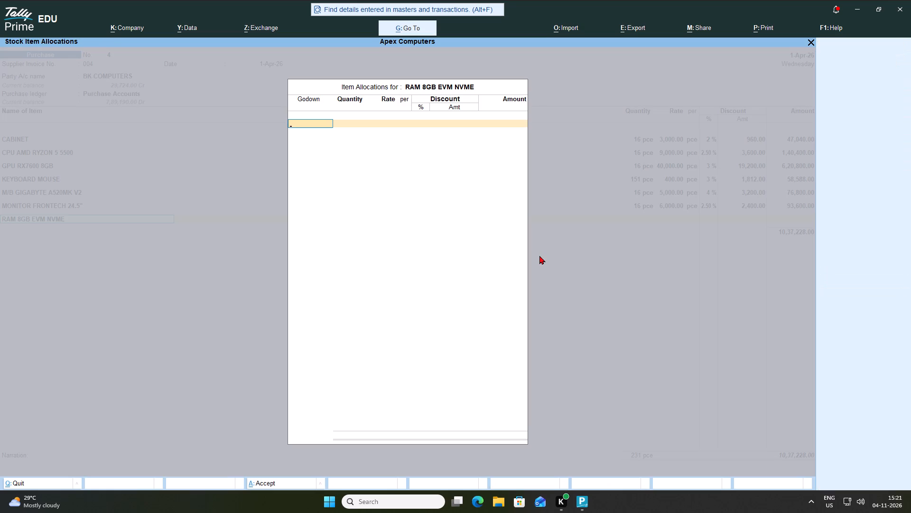
# Allocate 11 pce of RAM 8GB EVM NVME to Main Location at the default rate of 4,000.00 with a 5% discount.
pyautogui.press('space')
pyautogui.press('Up')
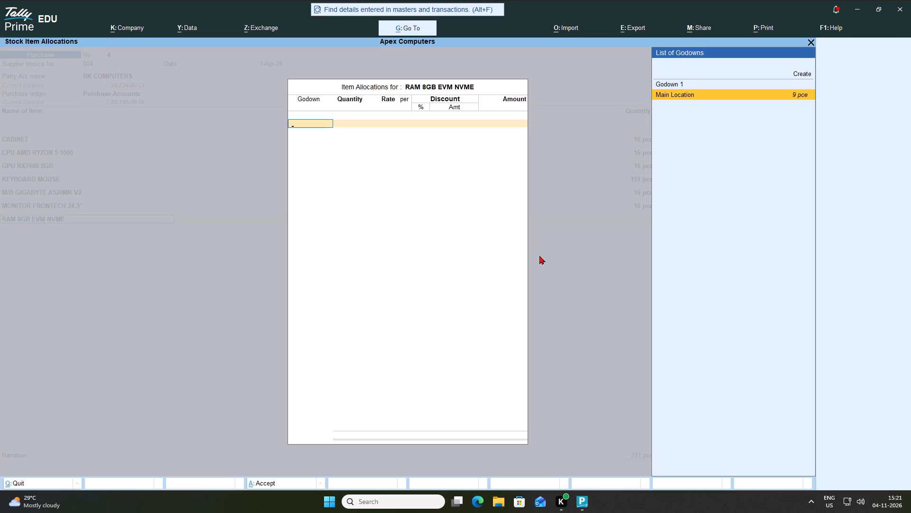
pyautogui.press('Return')
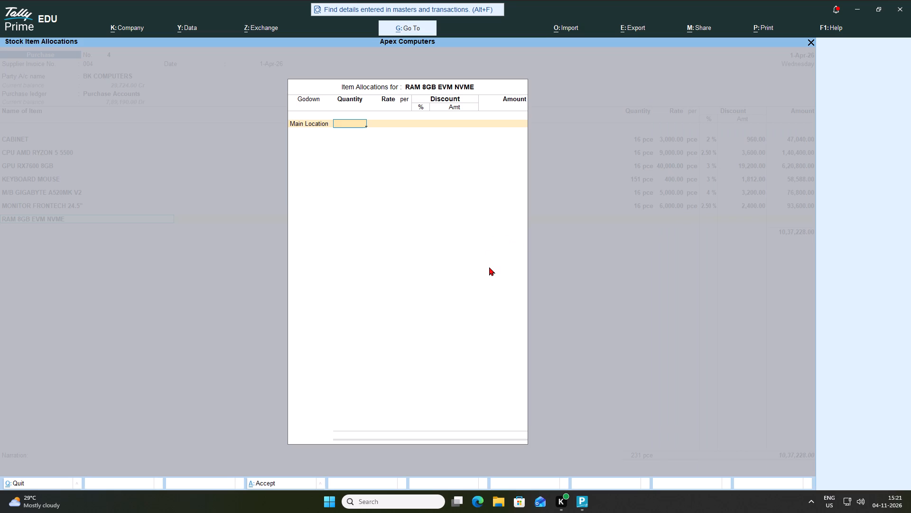
pyautogui.write('11')
pyautogui.press('Return')
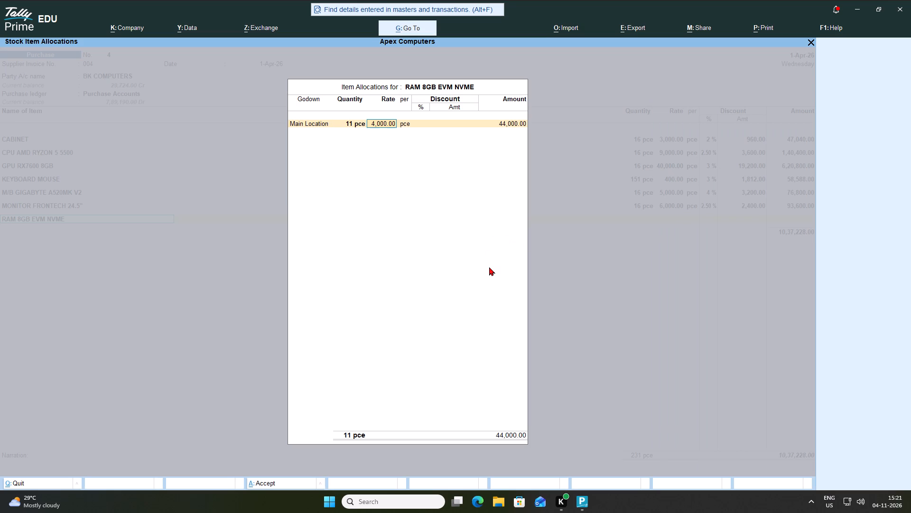
pyautogui.press('Return')
pyautogui.press('Return')
pyautogui.press('5')
pyautogui.press('Return')
pyautogui.press('Return')
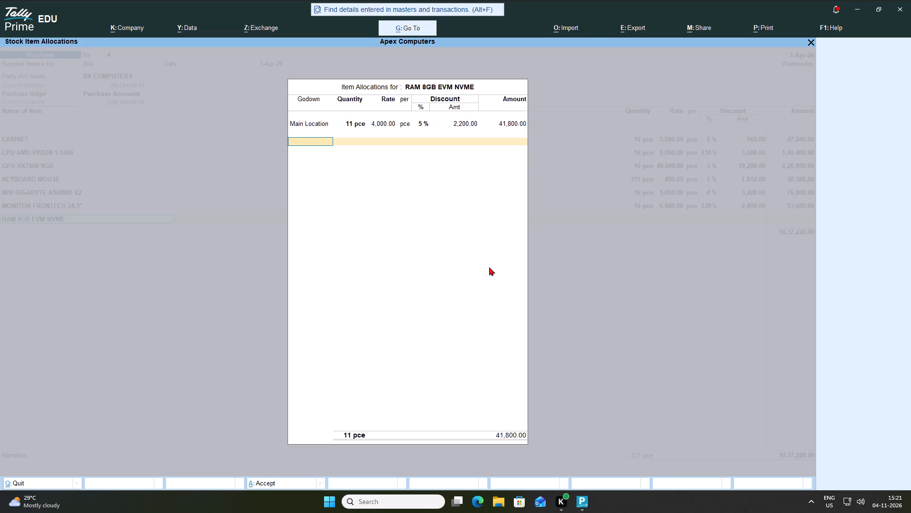
# Allocate 5 pce of RAM 8GB EVM NVME to Godown 1 at the same rate and discount.
pyautogui.press('space')
pyautogui.press('Down')
pyautogui.press('Down')
pyautogui.press('Down')
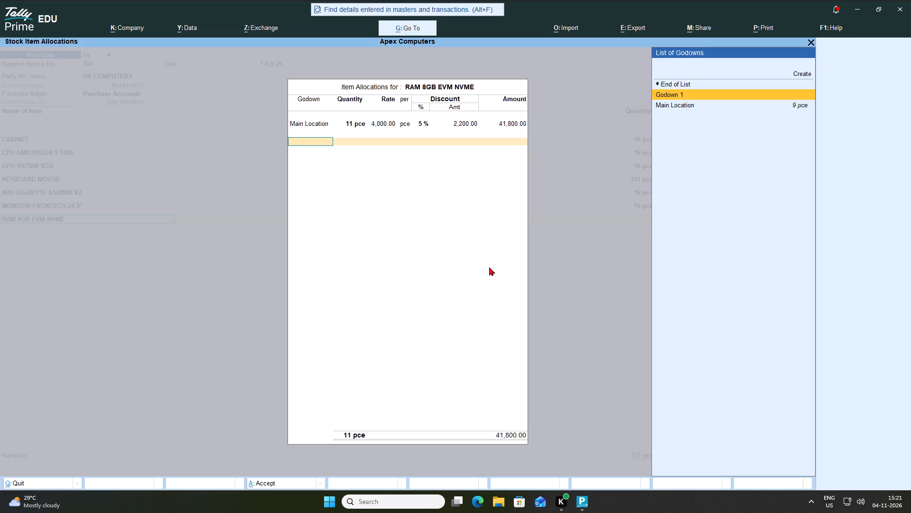
pyautogui.press('Return')
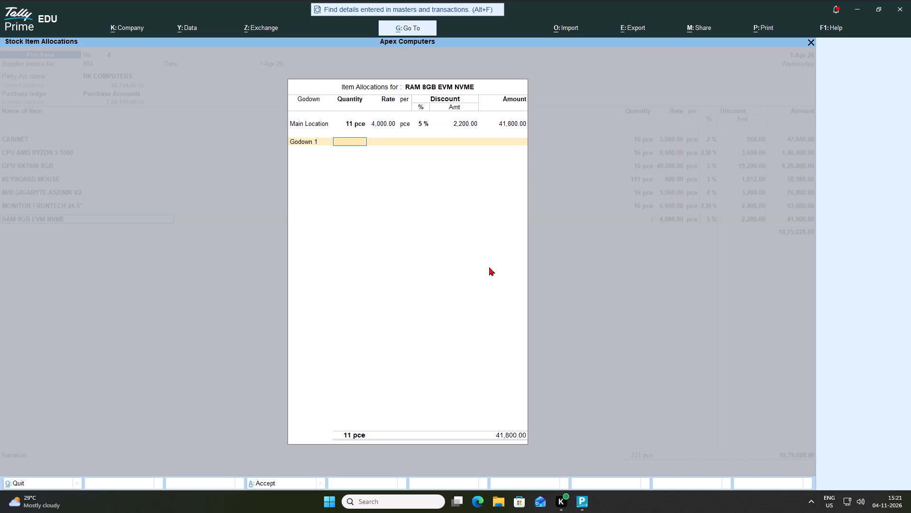
pyautogui.press('5')
pyautogui.press('Return')
pyautogui.press('Return')
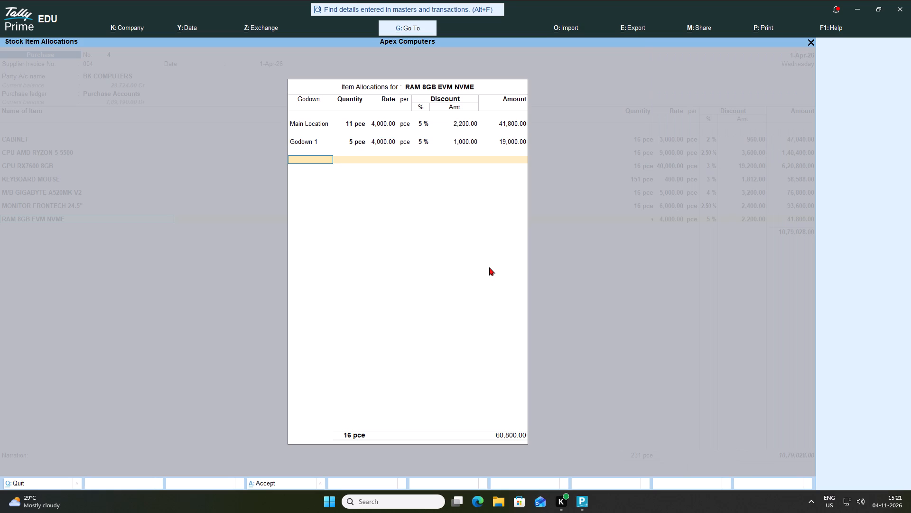
# Complete the allocations for RAM 8GB EVM NVME and accept its line amount on the purchase voucher.
pyautogui.press('Return')
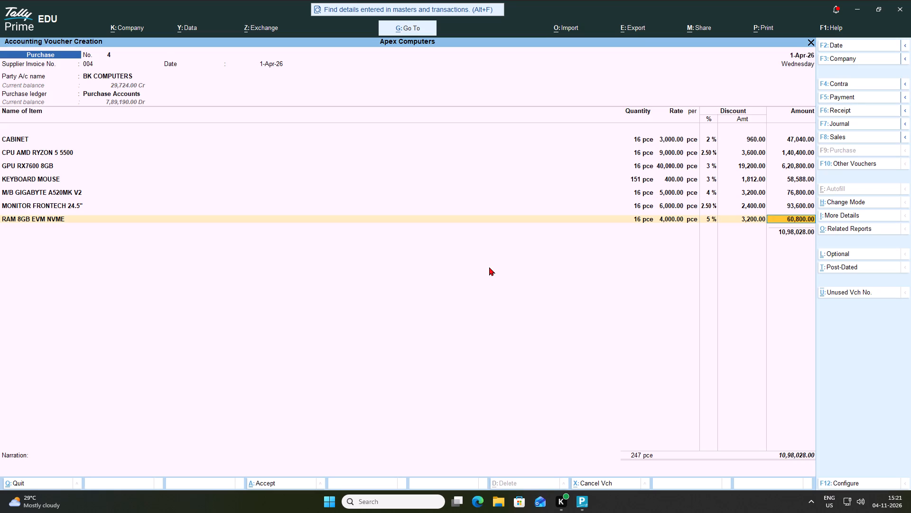
pyautogui.press('Return')
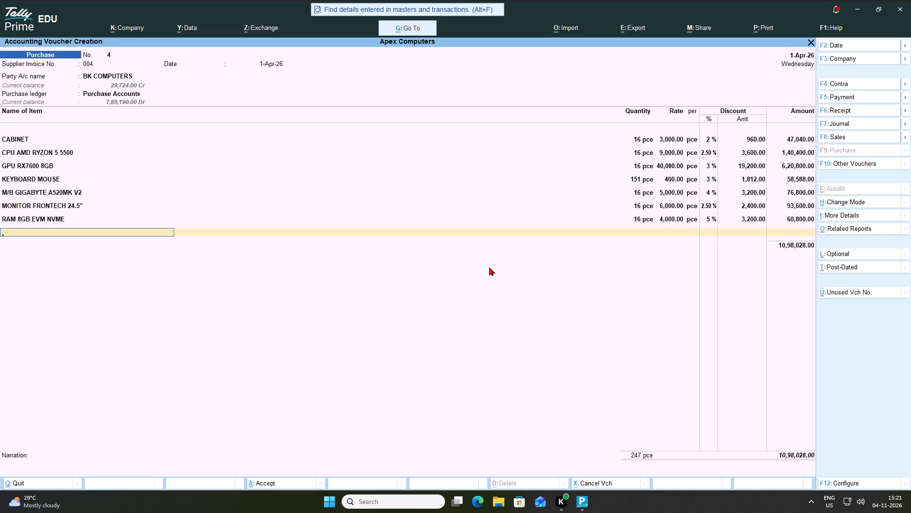
# Add SSD 256GB EVM NVME as the eighth stock item on the purchase voucher.
pyautogui.press('space')
pyautogui.press('Down')
pyautogui.press('Down')
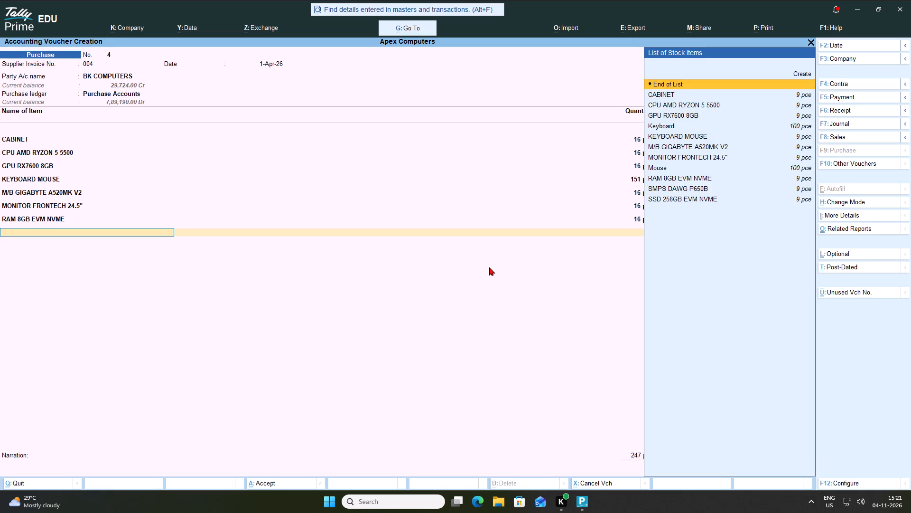
pyautogui.press('Down')
pyautogui.press('Down')
pyautogui.press('Down')
pyautogui.press('Down')
pyautogui.press('Down')
pyautogui.press('Down')
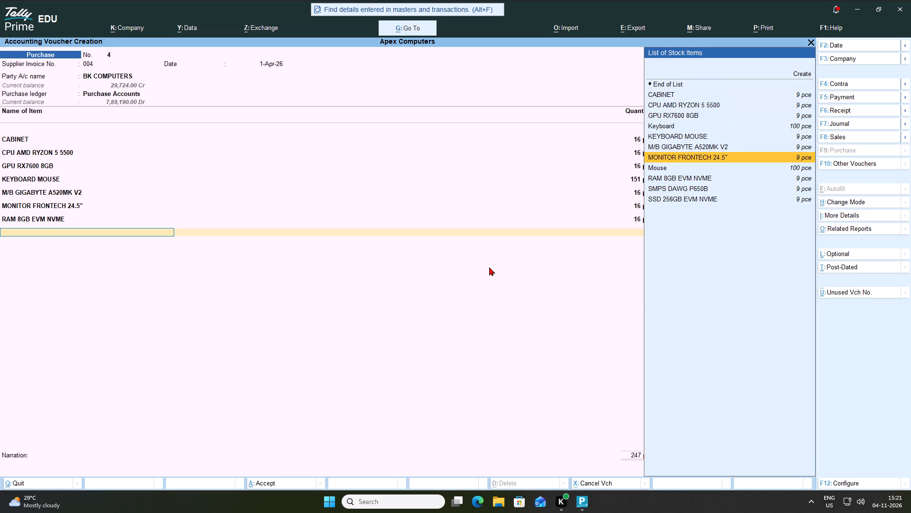
pyautogui.press('Down')
pyautogui.press('Down')
pyautogui.press('Down')
pyautogui.press('Down')
pyautogui.press('Down')
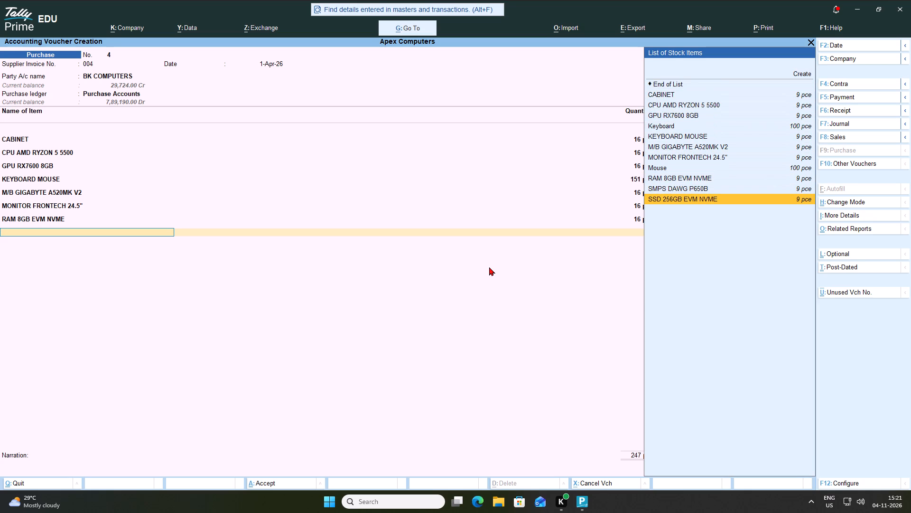
pyautogui.press('Return')
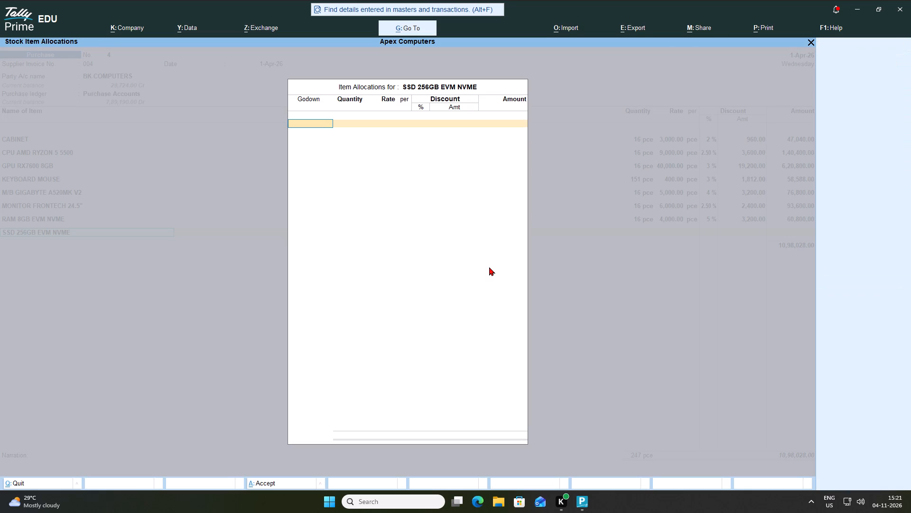
# Allocate 11 pce of SSD 256GB EVM NVME to Main Location at the default rate of 4,000.00 with a 2% discount.
pyautogui.press('space')
pyautogui.press('Up')
pyautogui.press('Return')
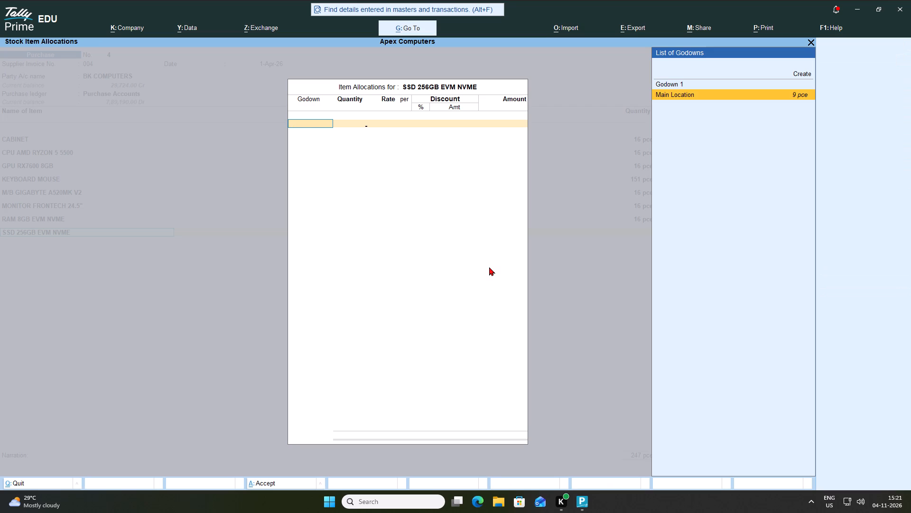
pyautogui.write('11')
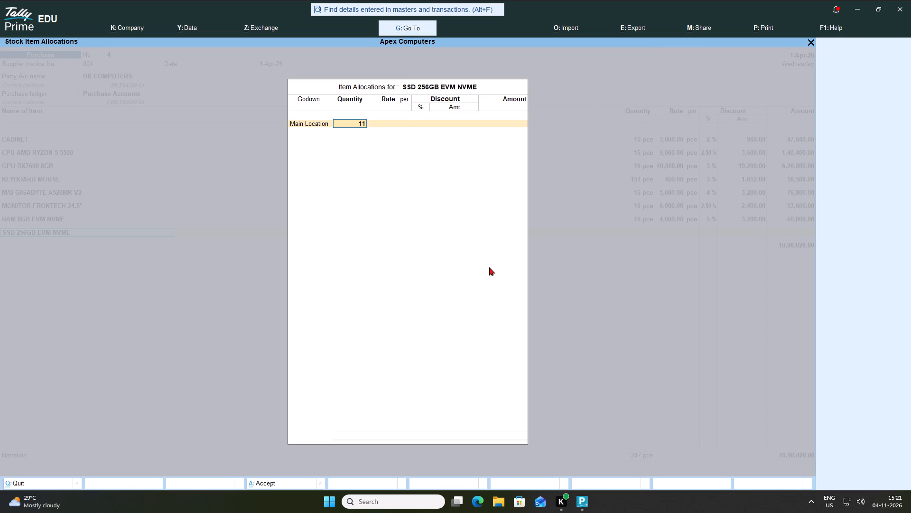
pyautogui.press('Return')
pyautogui.press('Return')
pyautogui.press('Return')
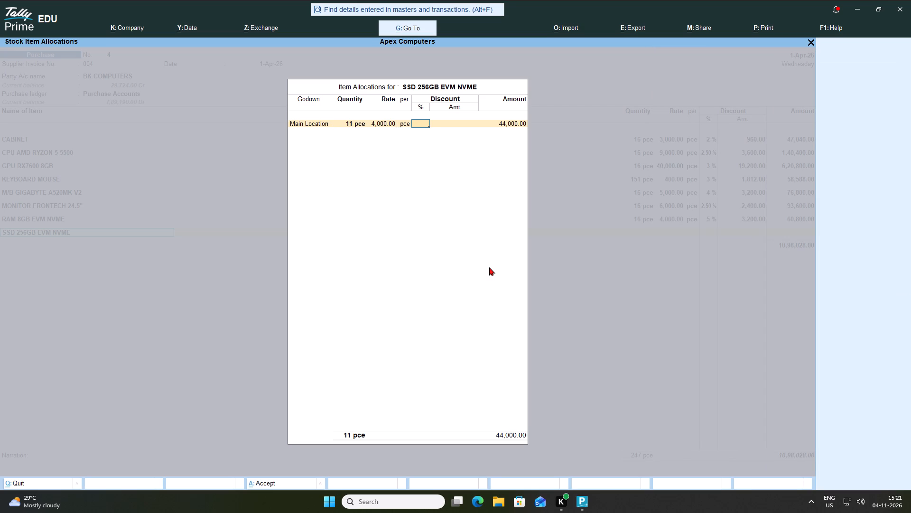
pyautogui.press('2')
pyautogui.press('Return')
pyautogui.press('Return')
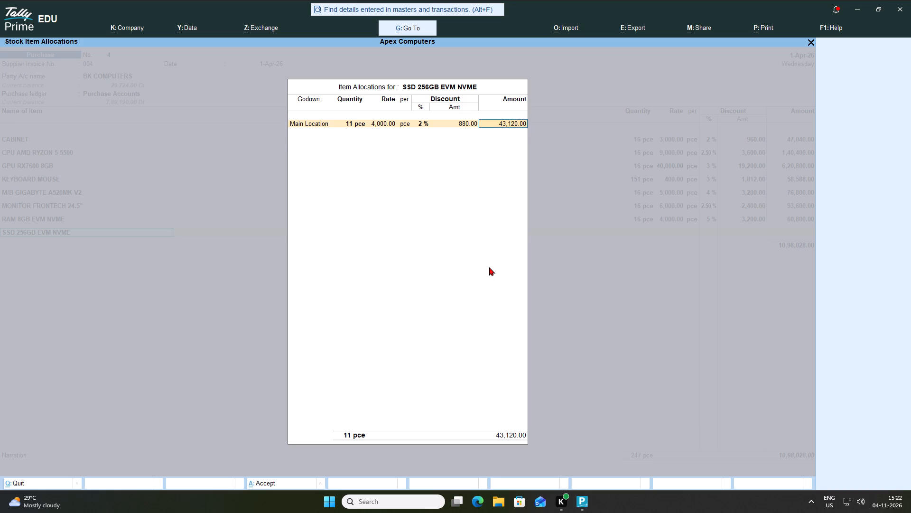
# Allocate 5 pce of SSD 256GB EVM NVME to Godown 1 at the same rate and discount, and complete the item's allocations.
pyautogui.press('space')
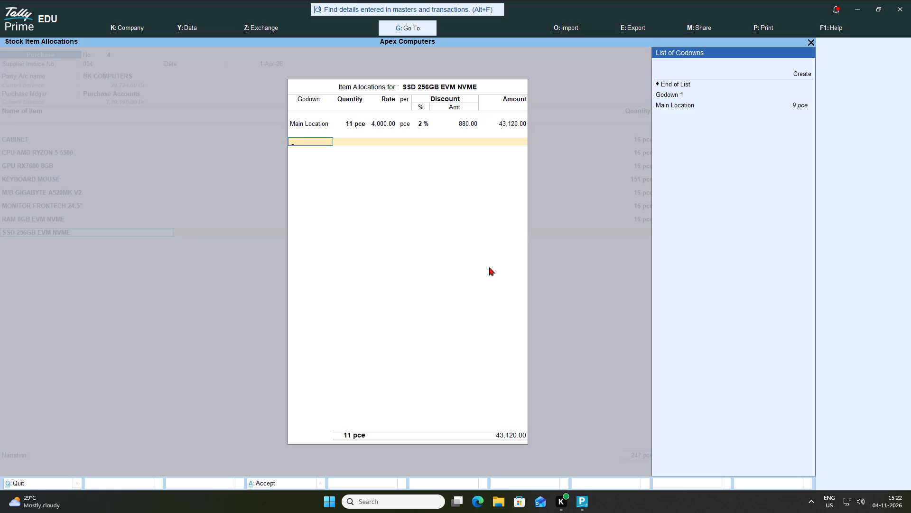
pyautogui.press('Up')
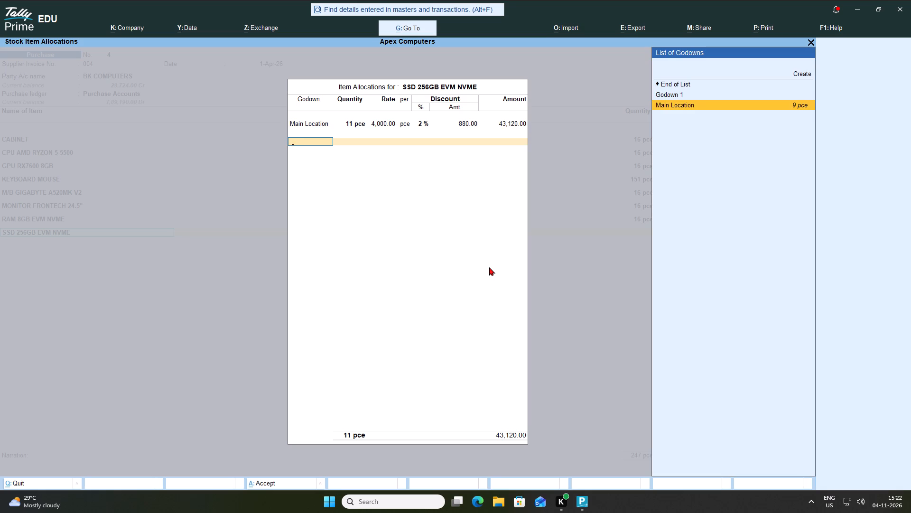
pyautogui.press('Up')
pyautogui.press('Return')
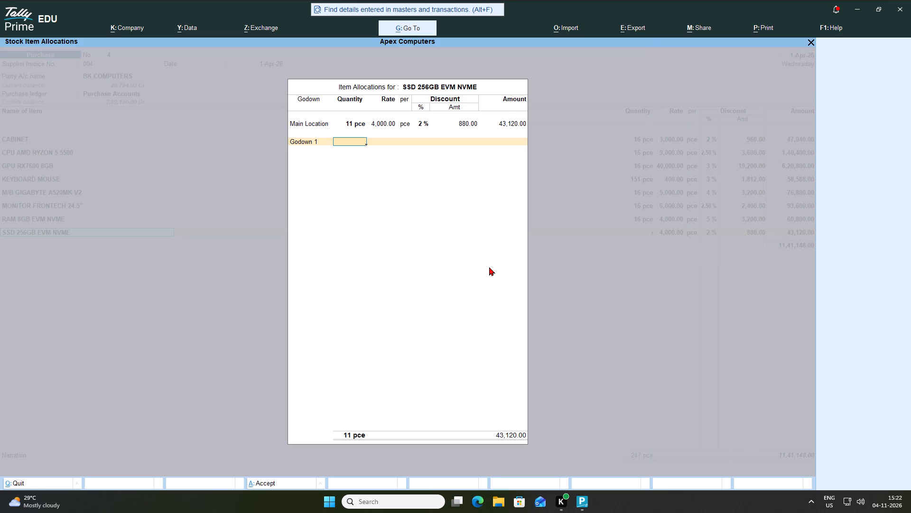
pyautogui.press('5')
pyautogui.press('Return')
pyautogui.press('Return')
pyautogui.press('Return')
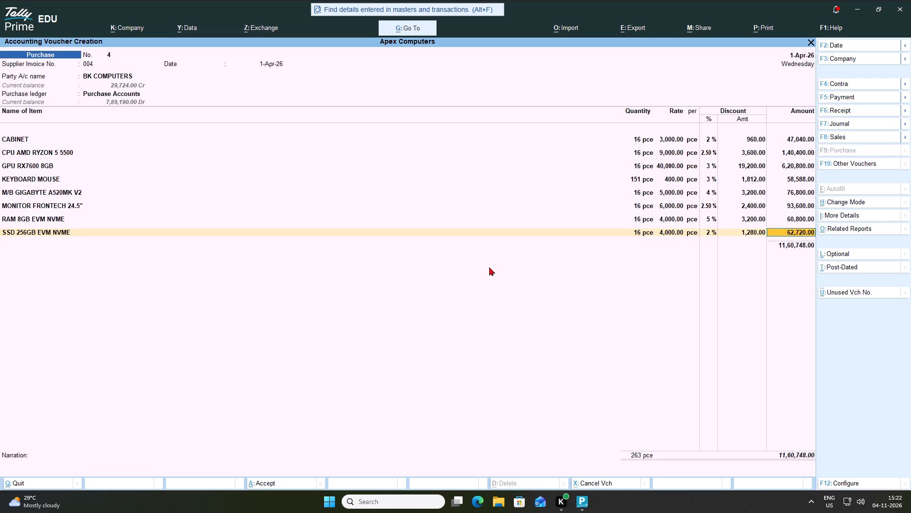
pyautogui.press('Return')
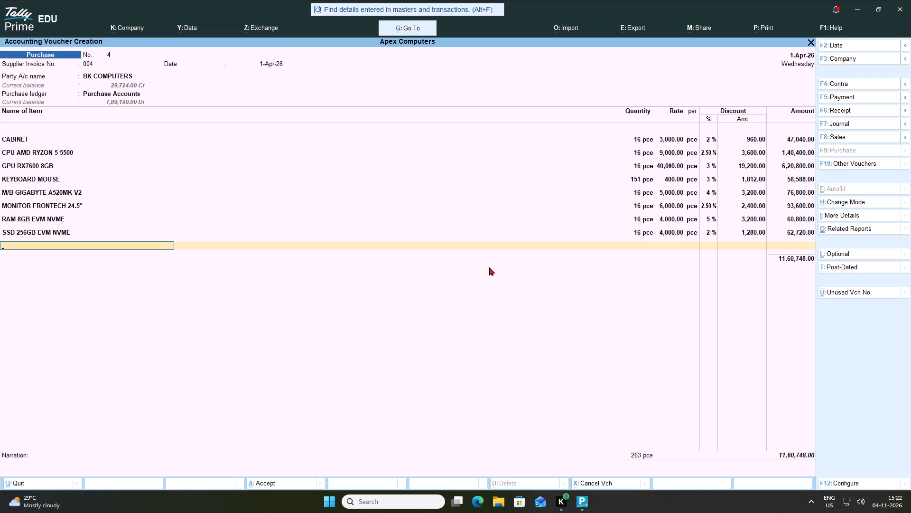
# Add SMPS DAWG P650B as the ninth stock item on the purchase voucher.
pyautogui.press('space')
pyautogui.press('Up')
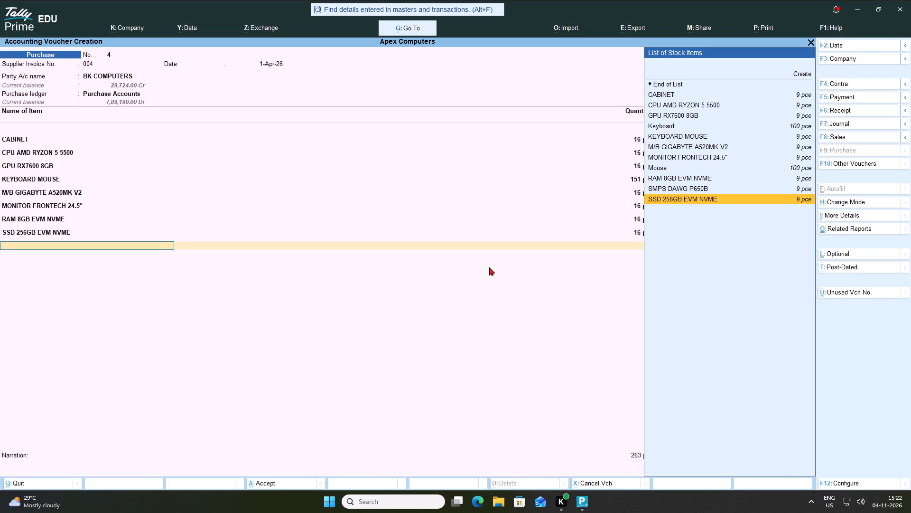
pyautogui.press('Up')
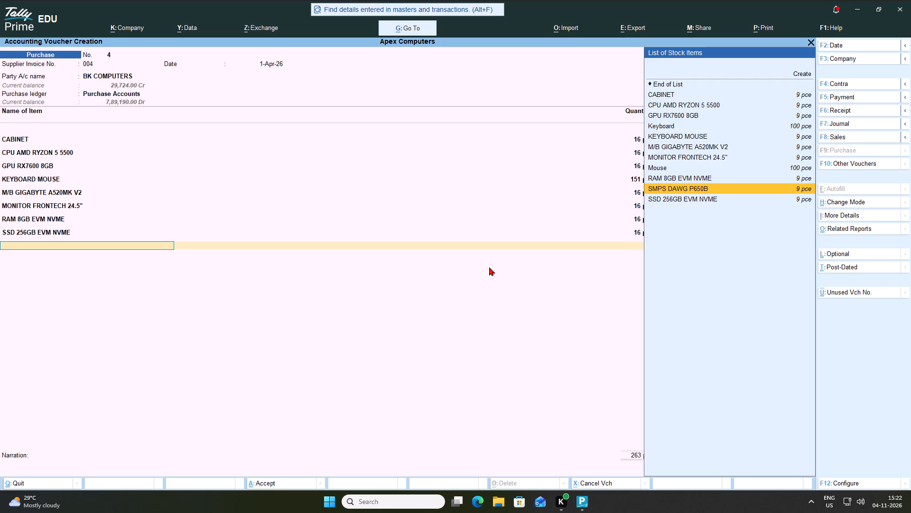
pyautogui.press('Return')
# Allocate 11 pce of SMPS DAWG P650B to Main Location at the default rate of 5,000.00 with a 3% discount.
pyautogui.press('space')
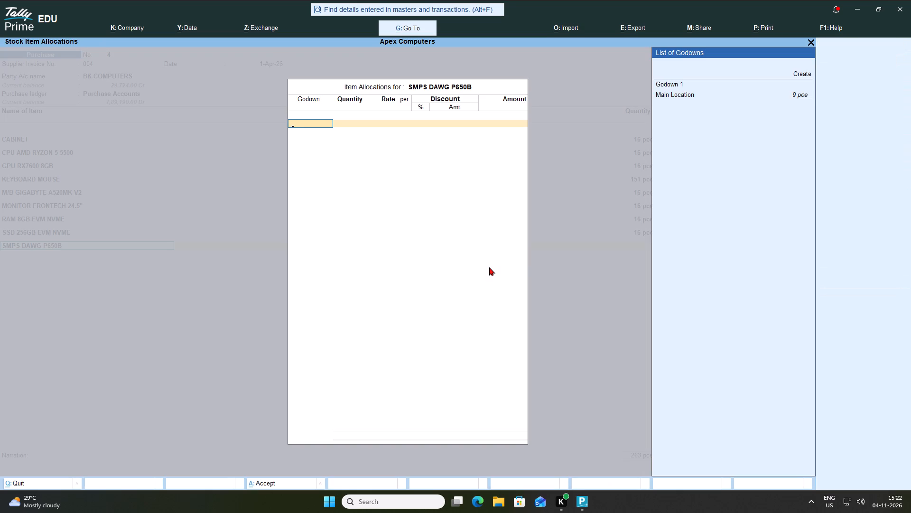
pyautogui.press('Up')
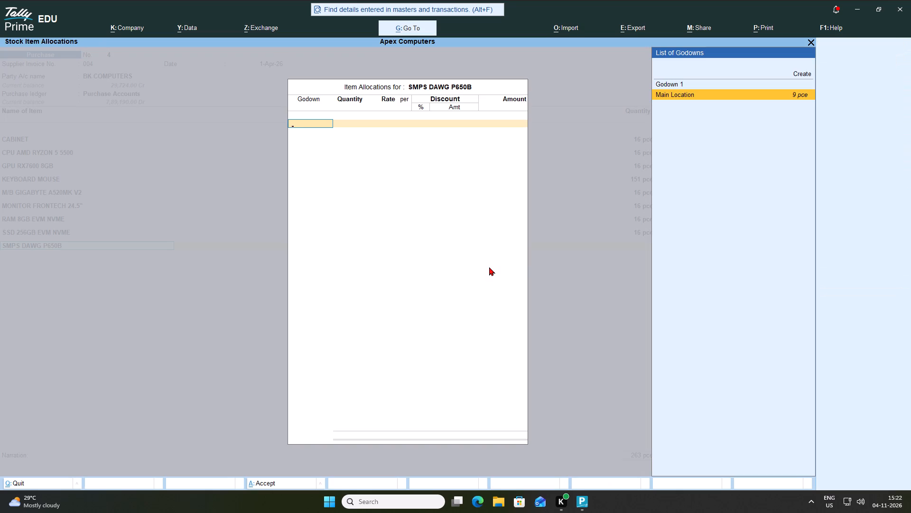
pyautogui.press('Return')
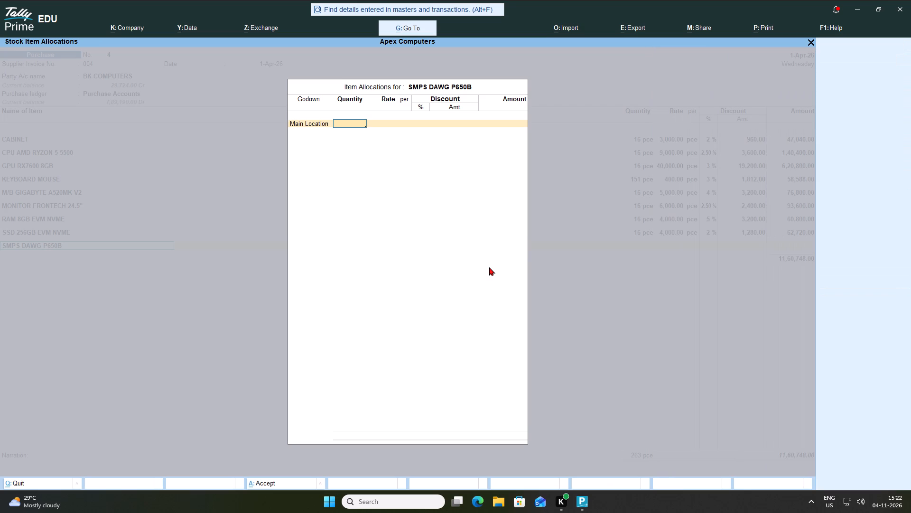
pyautogui.write('11')
pyautogui.press('Return')
pyautogui.press('Return')
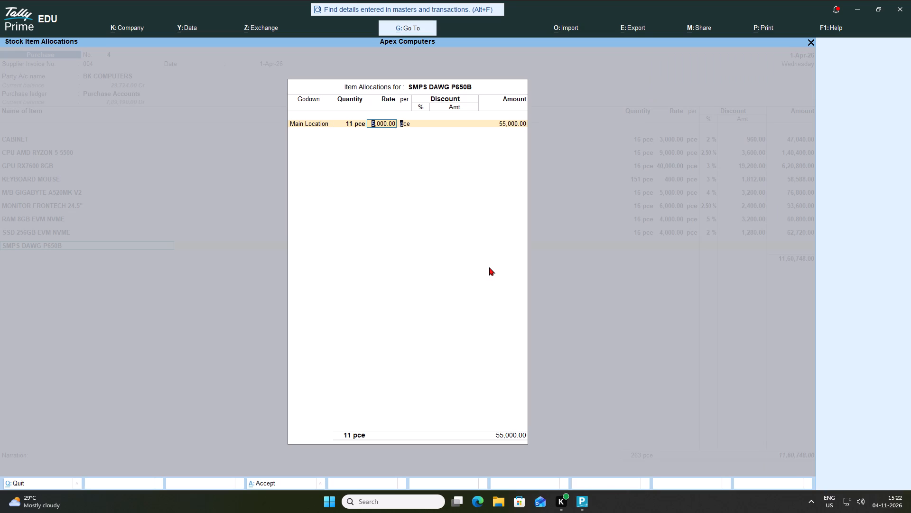
pyautogui.press('Return')
pyautogui.press('3')
pyautogui.press('Return')
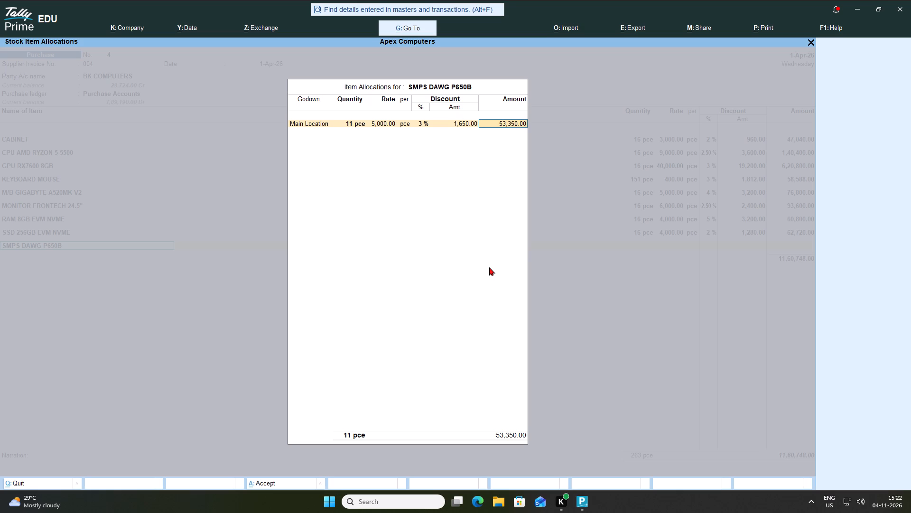
pyautogui.press('Return')
# Allocate 5 pce of SMPS DAWG P650B to Godown 1 at the same rate and discount, and complete the item's allocations.
pyautogui.press('space')
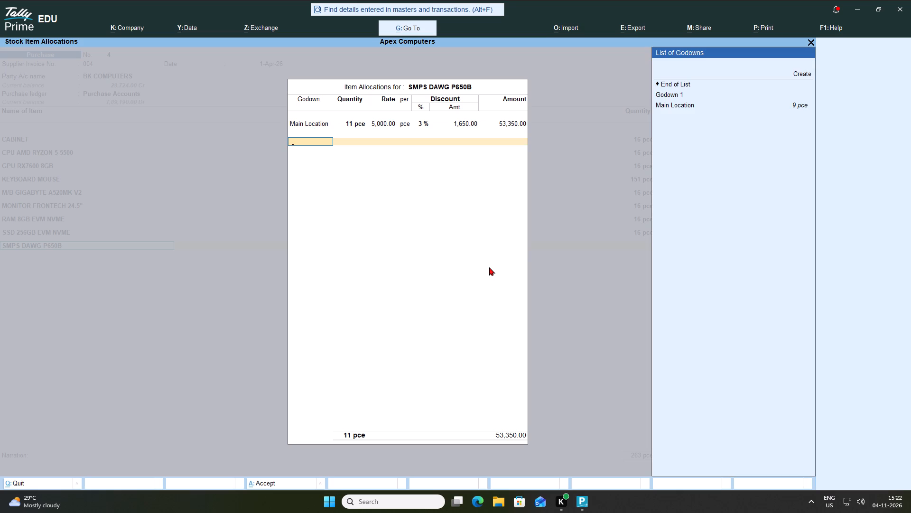
pyautogui.press('Up')
pyautogui.press('Up')
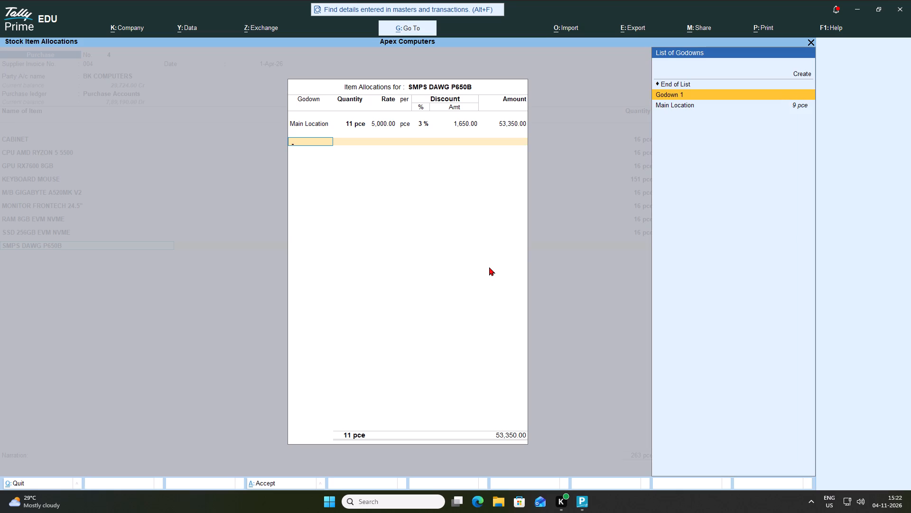
pyautogui.press('Return')
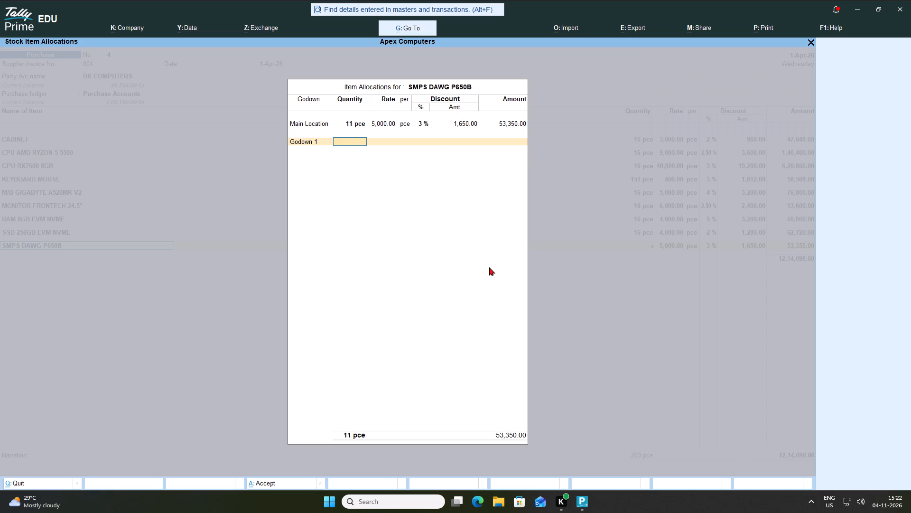
pyautogui.press('5')
pyautogui.press('Return')
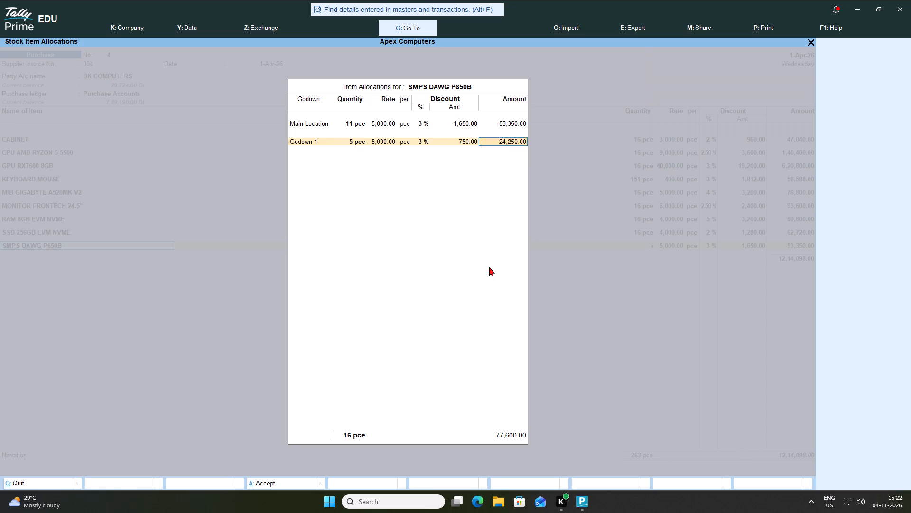
pyautogui.press('Return')
pyautogui.press('Return')
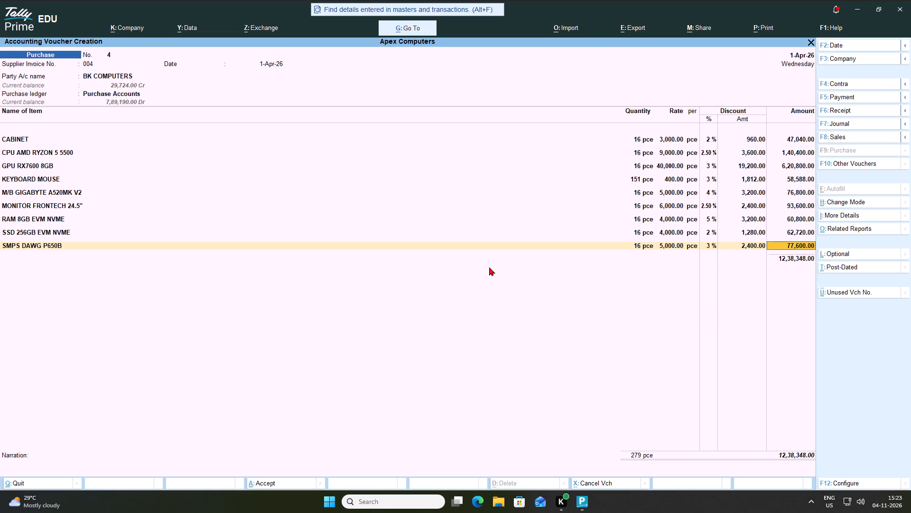
pyautogui.press('Return')
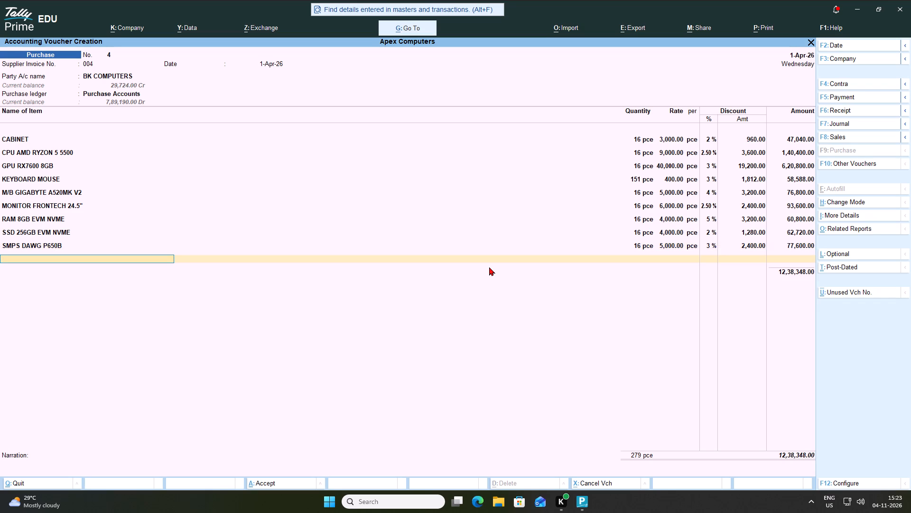
# End the stock item list and add CGST as a ledger entry below the items on the purchase voucher.
pyautogui.press('Return')
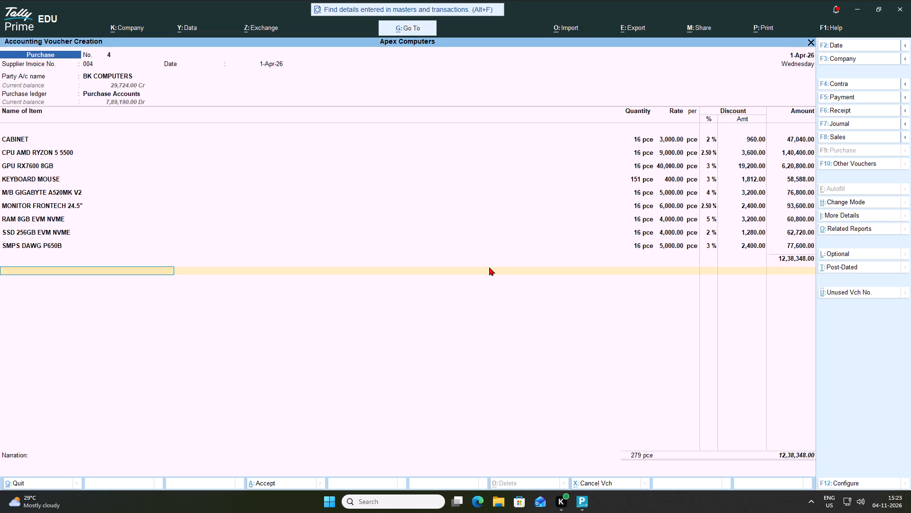
pyautogui.press('space')
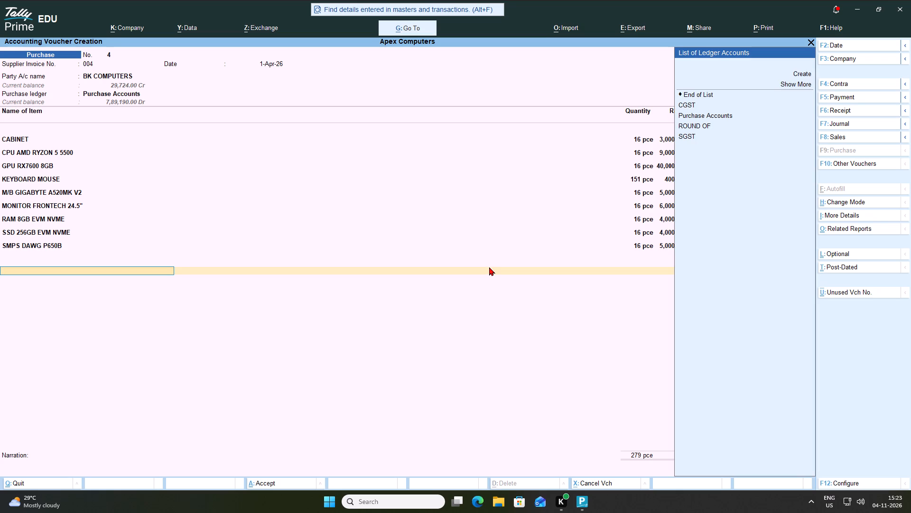
pyautogui.press('Down')
pyautogui.press('Down')
pyautogui.press('Down')
pyautogui.press('Down')
pyautogui.press('Return')
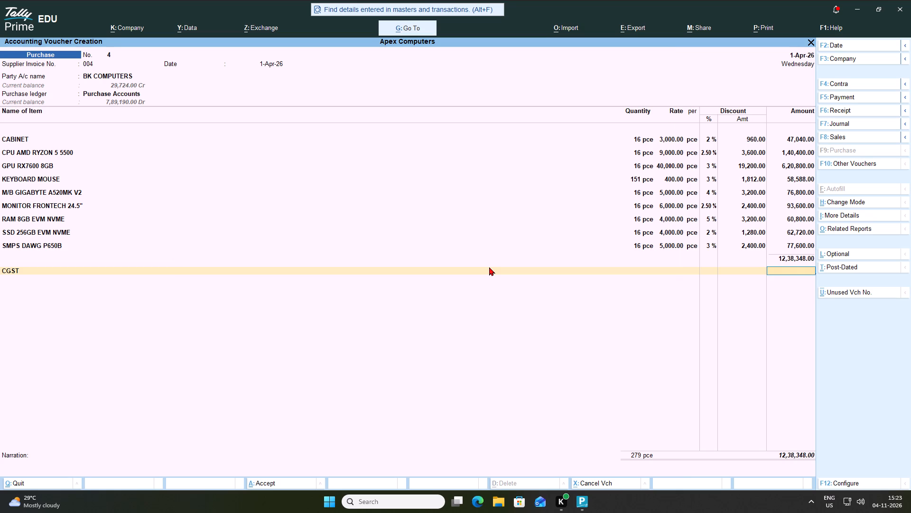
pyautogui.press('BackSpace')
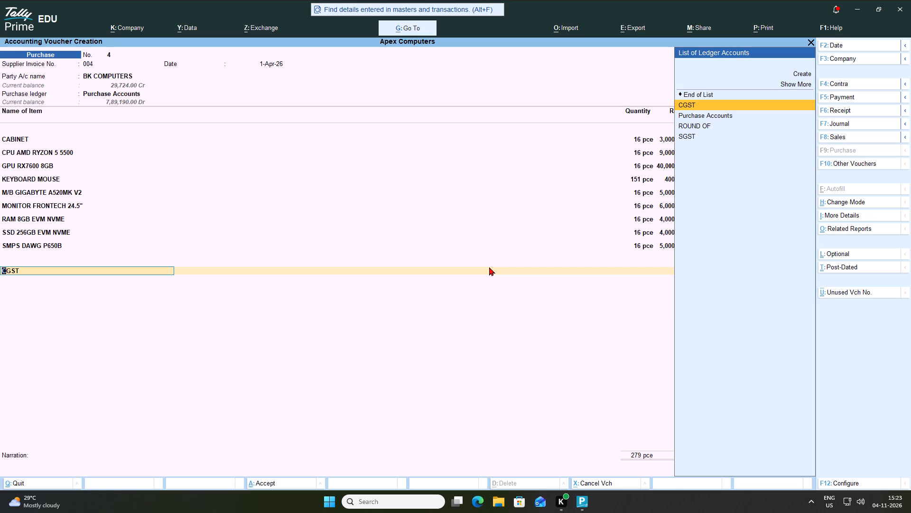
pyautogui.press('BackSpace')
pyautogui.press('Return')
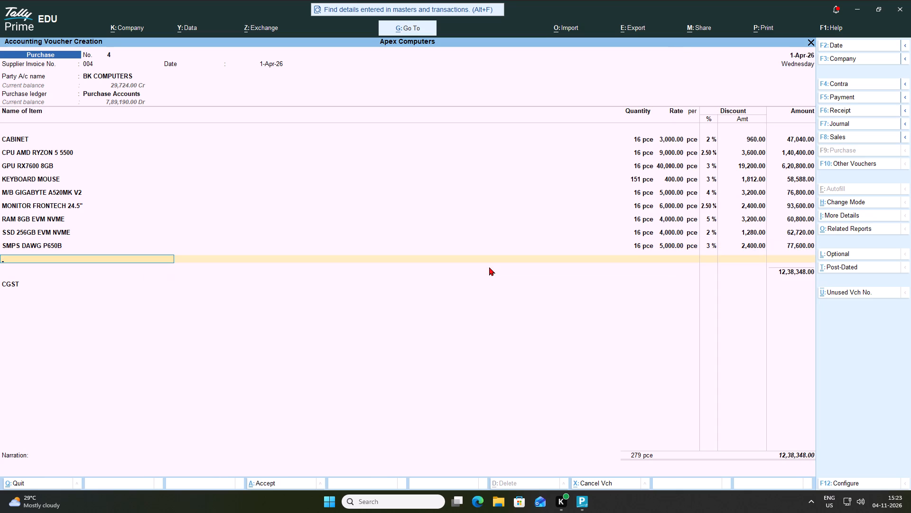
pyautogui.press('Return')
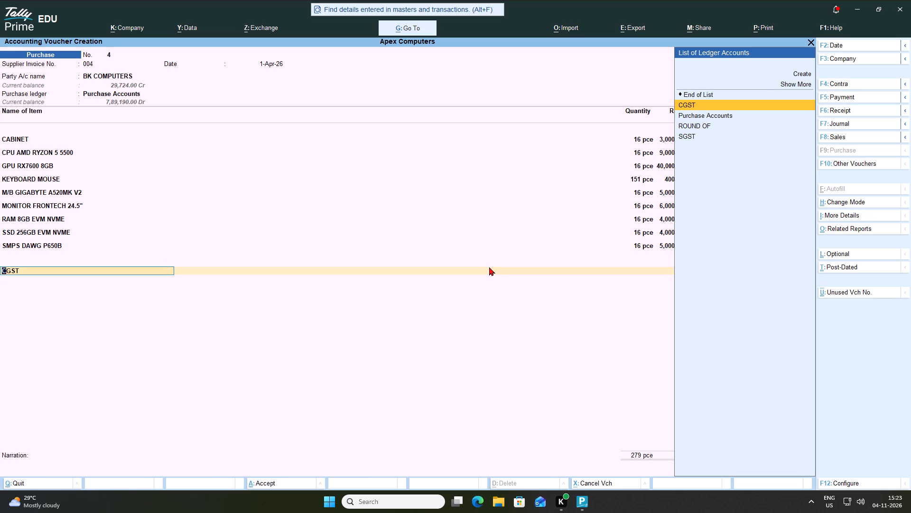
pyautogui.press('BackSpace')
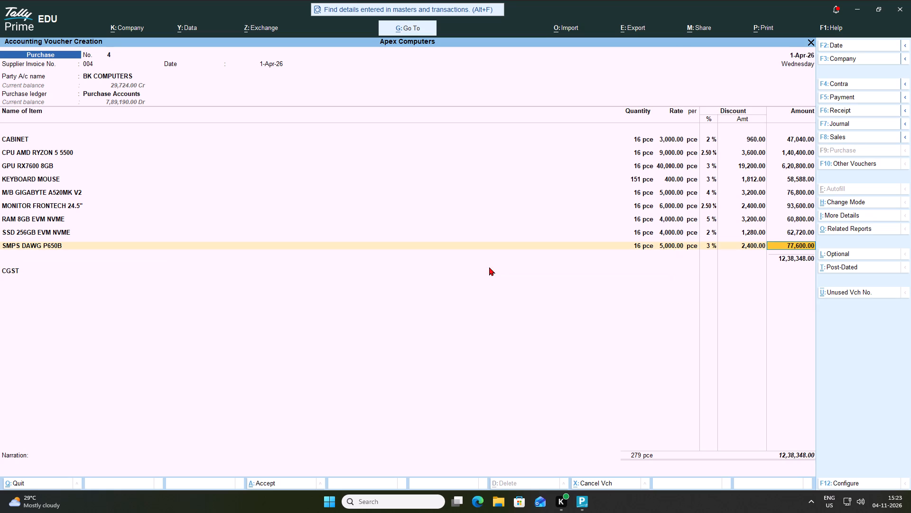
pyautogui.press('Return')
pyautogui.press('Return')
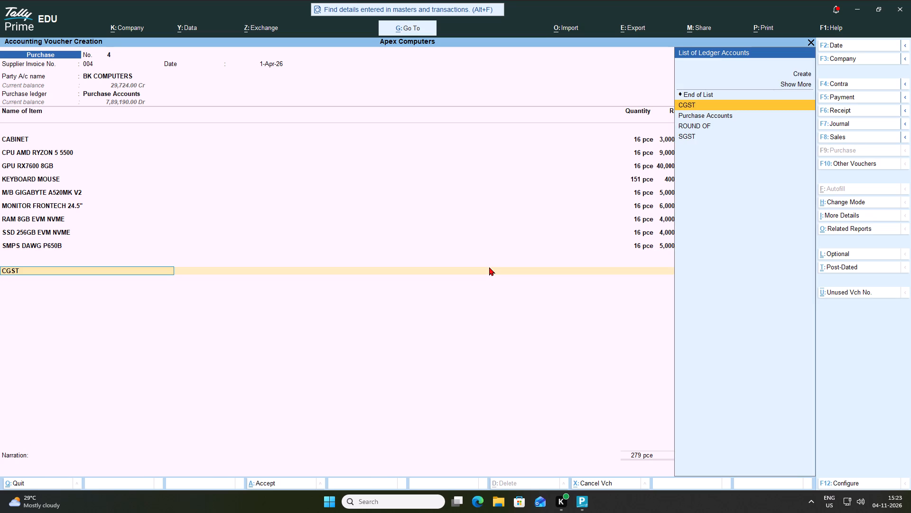
# Return to the voucher's Party A/c name and open the BK COMPUTERS ledger for alteration.
pyautogui.press('BackSpace')
pyautogui.press('BackSpace')
pyautogui.press('BackSpace')
pyautogui.press('BackSpace')
pyautogui.press('BackSpace')
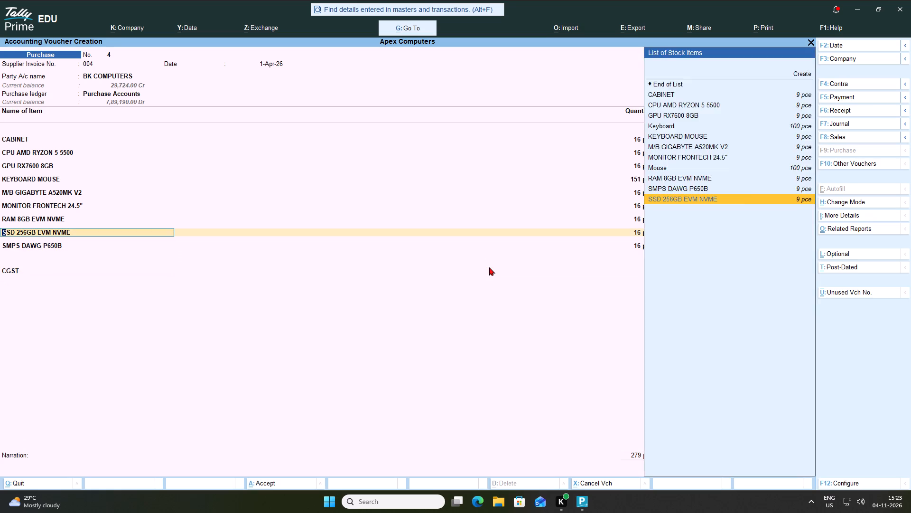
pyautogui.press('BackSpace')
pyautogui.press('BackSpace')
pyautogui.press('BackSpace')
pyautogui.press('BackSpace')
pyautogui.press('BackSpace')
pyautogui.press('BackSpace')
pyautogui.press('BackSpace')
pyautogui.press('BackSpace')
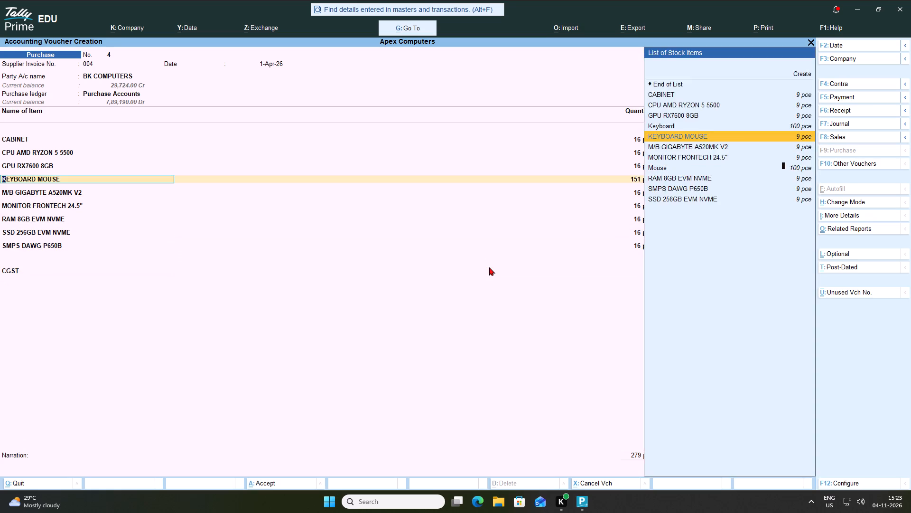
pyautogui.press('BackSpace')
pyautogui.press('BackSpace')
pyautogui.press('BackSpace')
pyautogui.press('BackSpace')
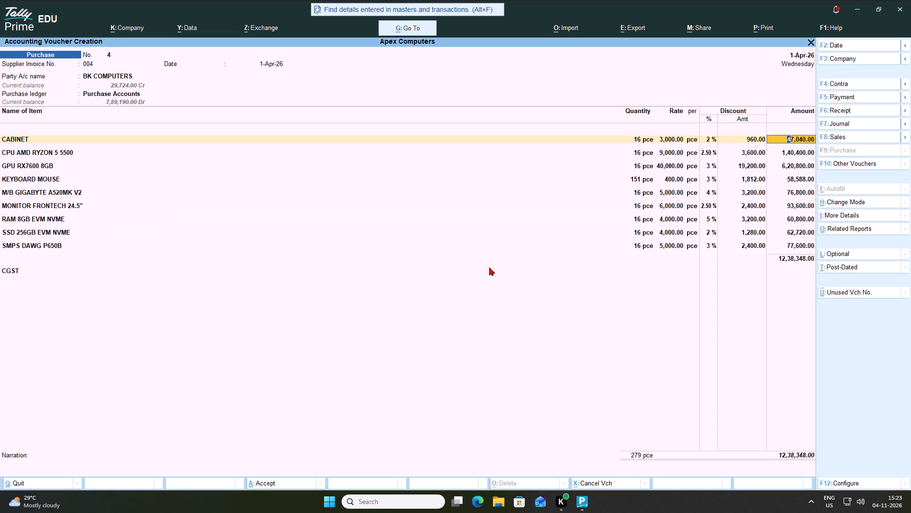
pyautogui.press('BackSpace')
pyautogui.press('BackSpace')
pyautogui.press('BackSpace')
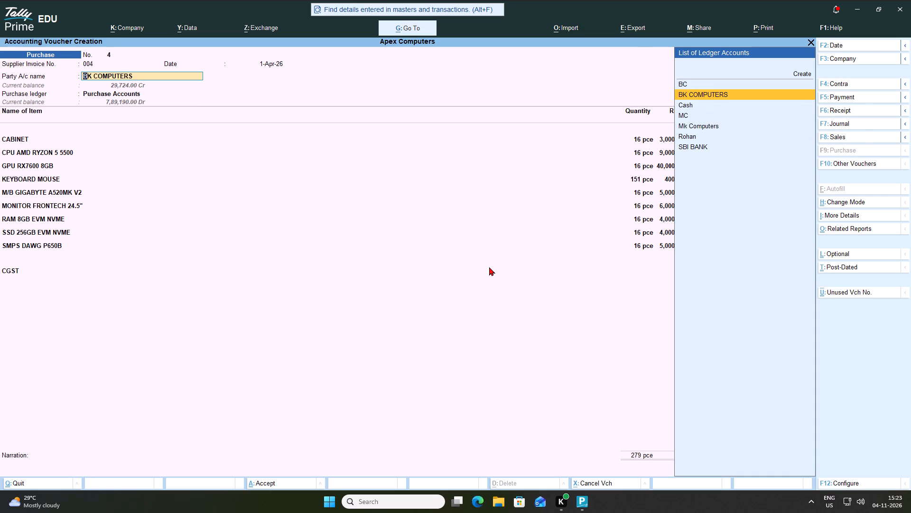
pyautogui.hotkey('ctrl', 'Return')
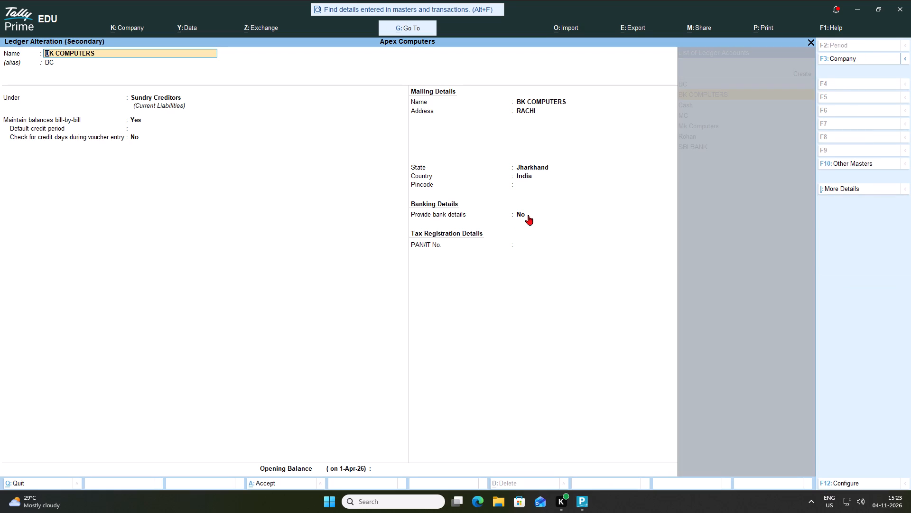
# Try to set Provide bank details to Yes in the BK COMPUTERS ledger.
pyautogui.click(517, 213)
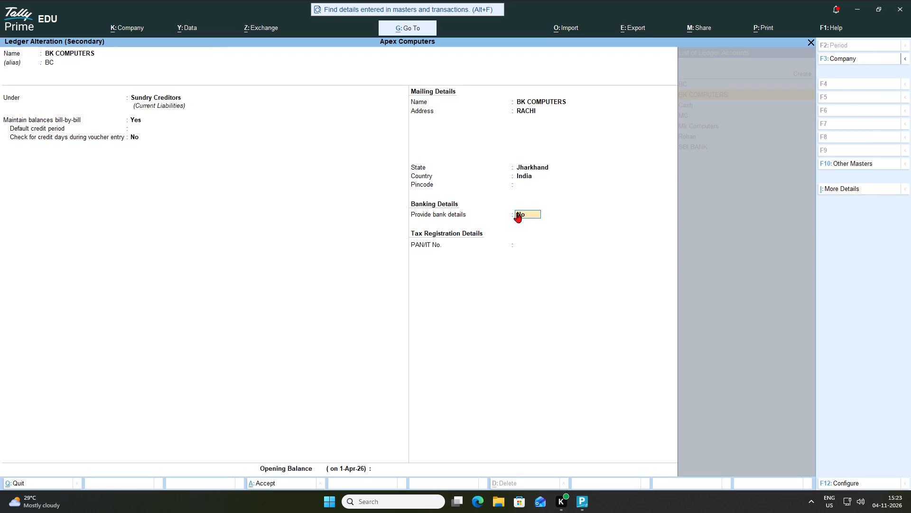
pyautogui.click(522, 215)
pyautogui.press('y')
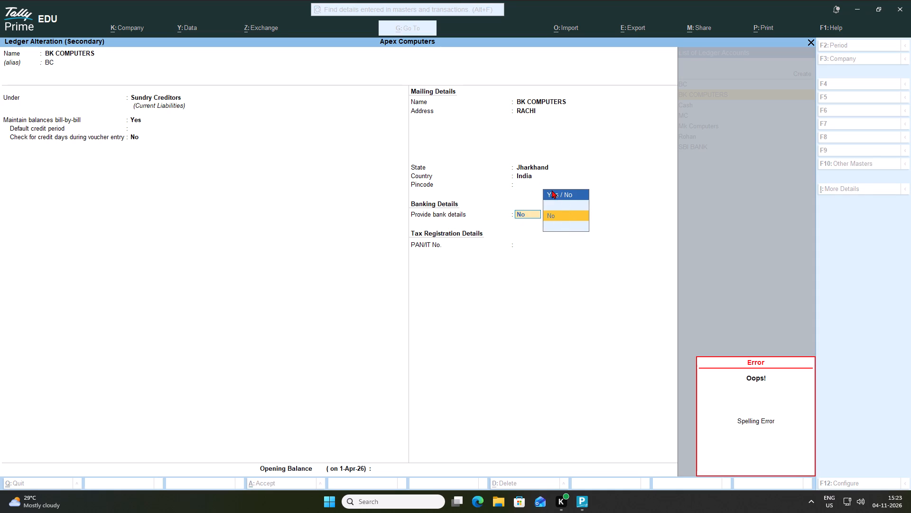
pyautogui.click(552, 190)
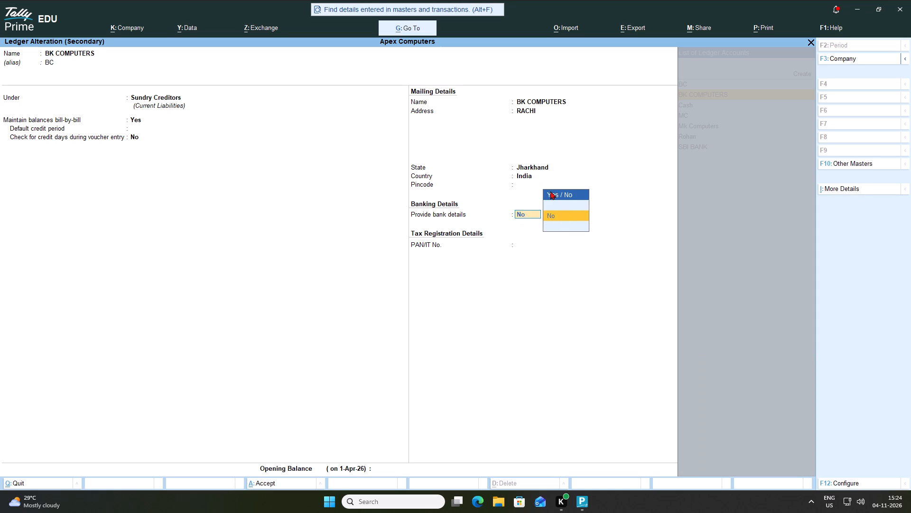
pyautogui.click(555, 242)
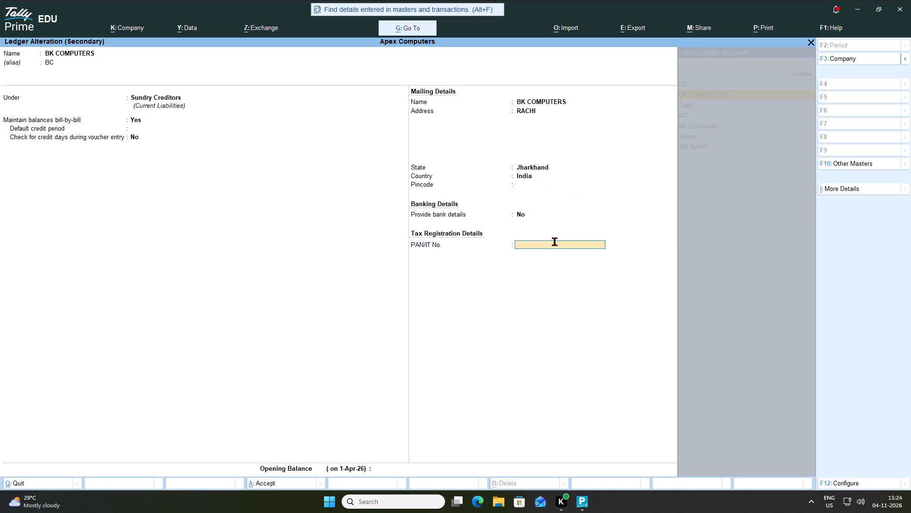
# Review the BK COMPUTERS ledger's credit period, mailing, tax registration and opening balance fields, and close the ledger without edits.
pyautogui.click(130, 127)
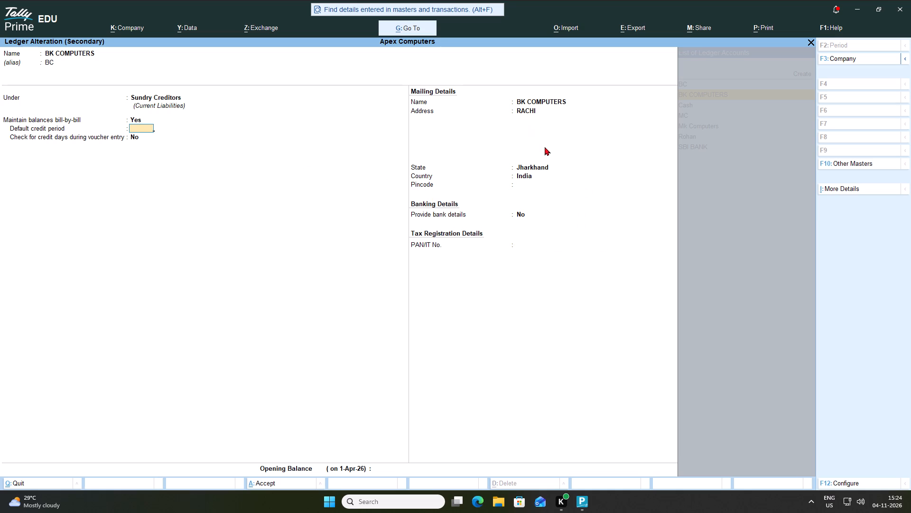
pyautogui.press('Return')
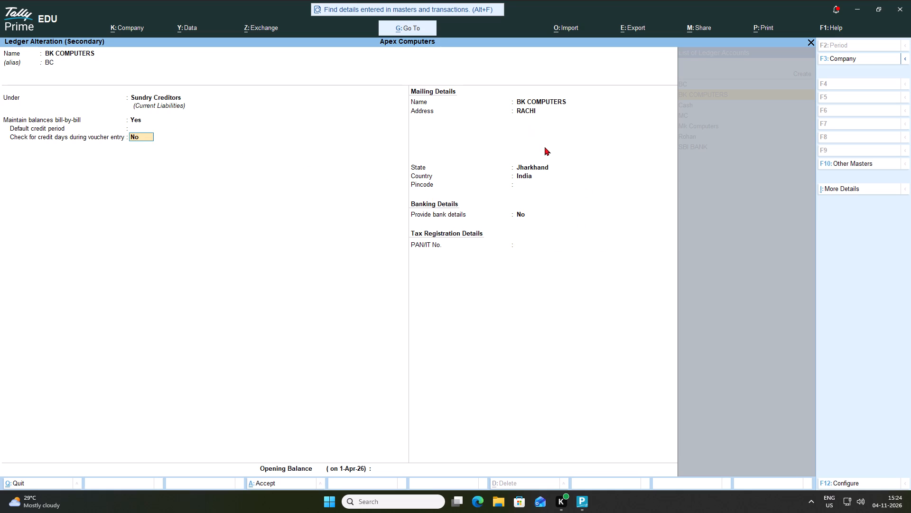
pyautogui.press('Return')
pyautogui.press('Return')
pyautogui.press('Return')
pyautogui.press('Return')
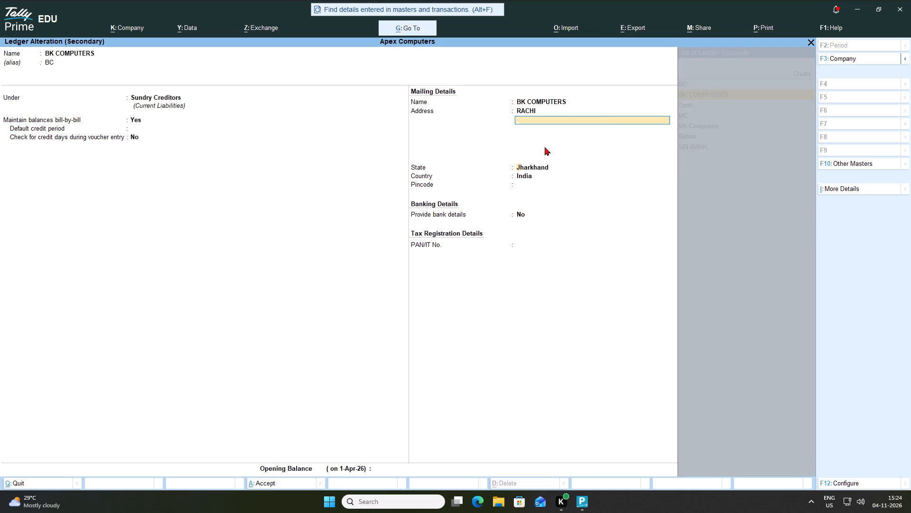
pyautogui.press('Return')
pyautogui.press('Return')
pyautogui.press('Return')
pyautogui.press('Return')
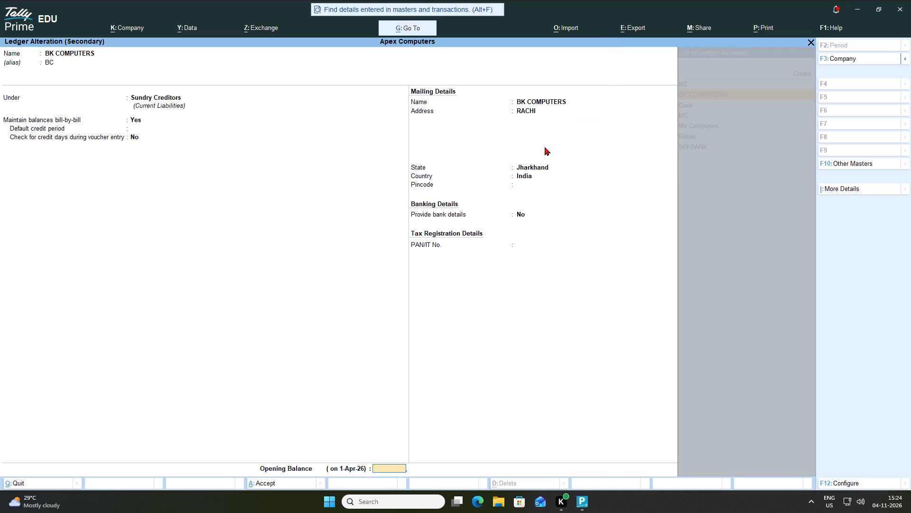
pyautogui.press('Return')
pyautogui.press('Return')
# Leave the receipt details blank and accept the existing BK COMPUTERS party details for the voucher.
pyautogui.press('Return')
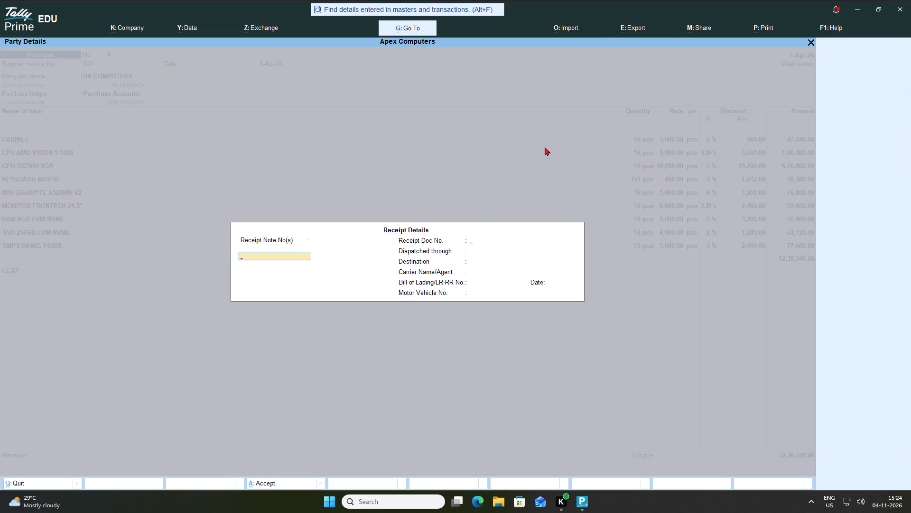
pyautogui.press('Return')
pyautogui.press('Return')
pyautogui.press('Return')
pyautogui.press('Return')
pyautogui.press('Return')
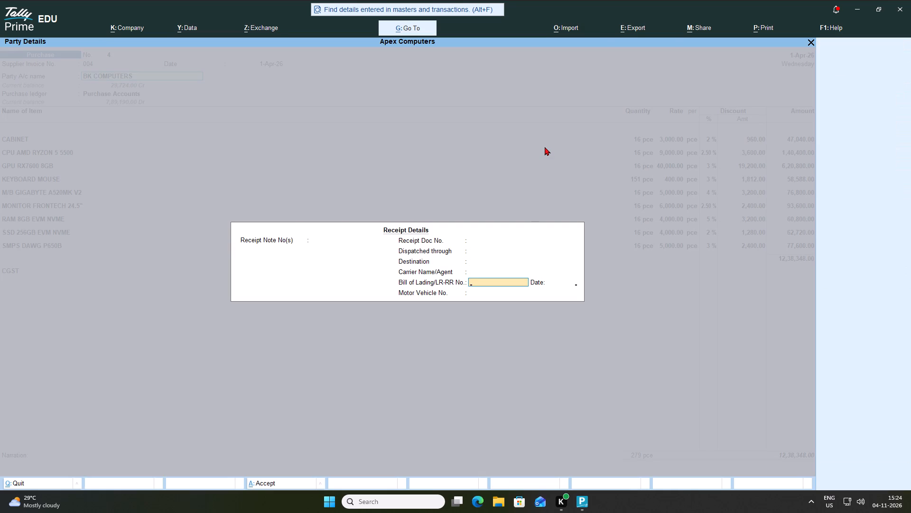
pyautogui.press('Return')
pyautogui.press('Return')
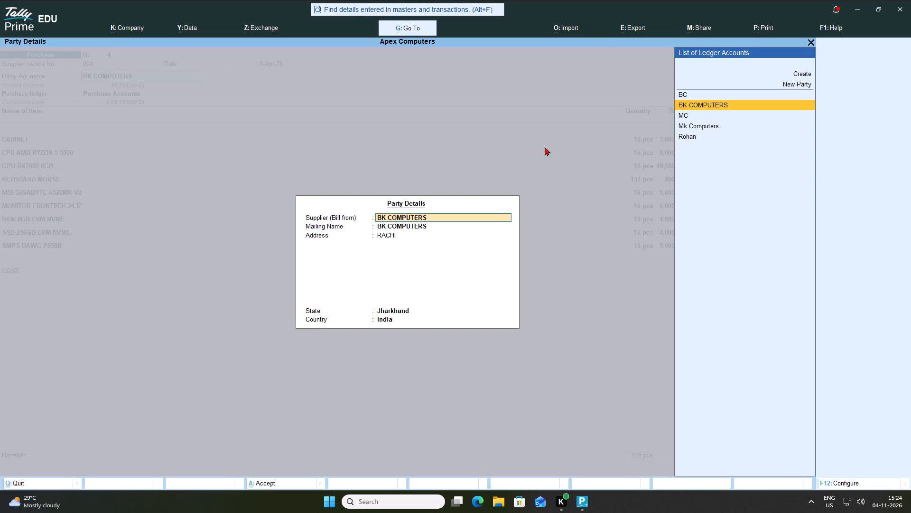
pyautogui.press('Return')
pyautogui.press('Return')
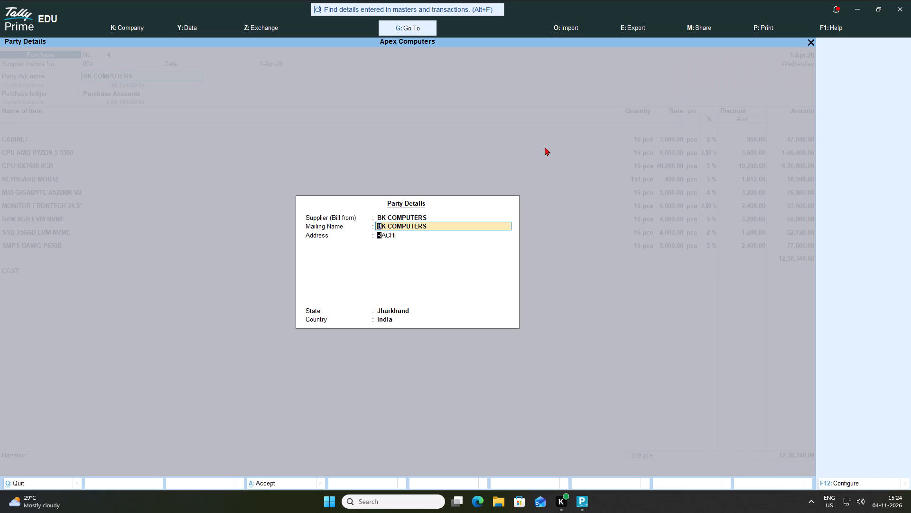
pyautogui.press('Return')
pyautogui.press('Return')
pyautogui.press('Return')
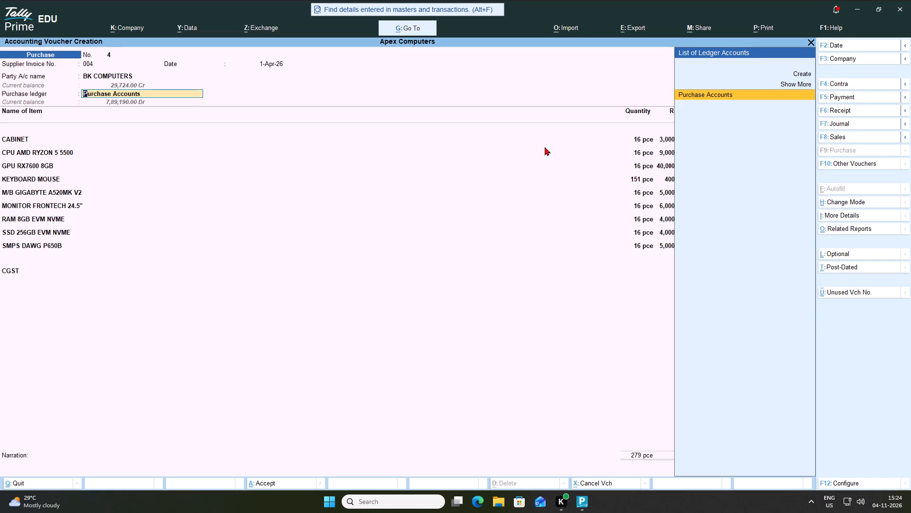
# Keep Purchase Accounts as the purchase ledger and review the CABINET stock item's group, units, rate of duty and opening balance without edits.
pyautogui.press('Return')
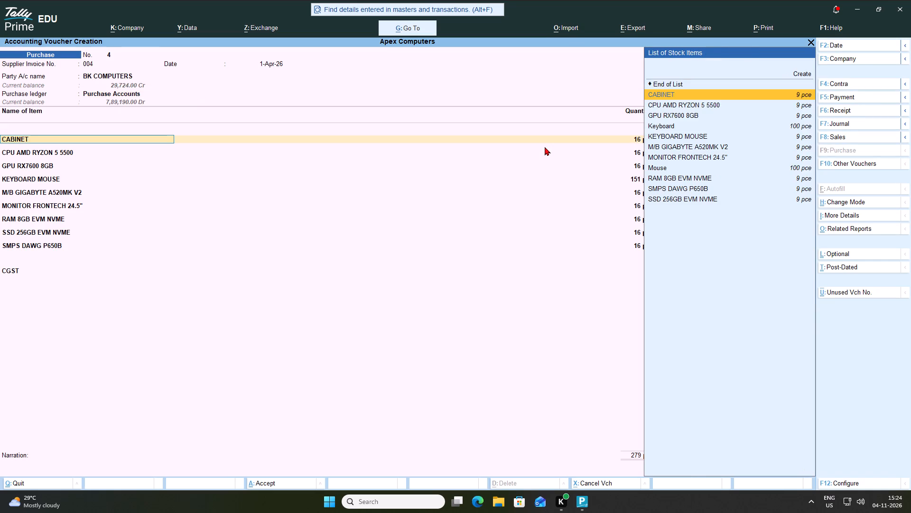
pyautogui.hotkey('ctrl', 'Return')
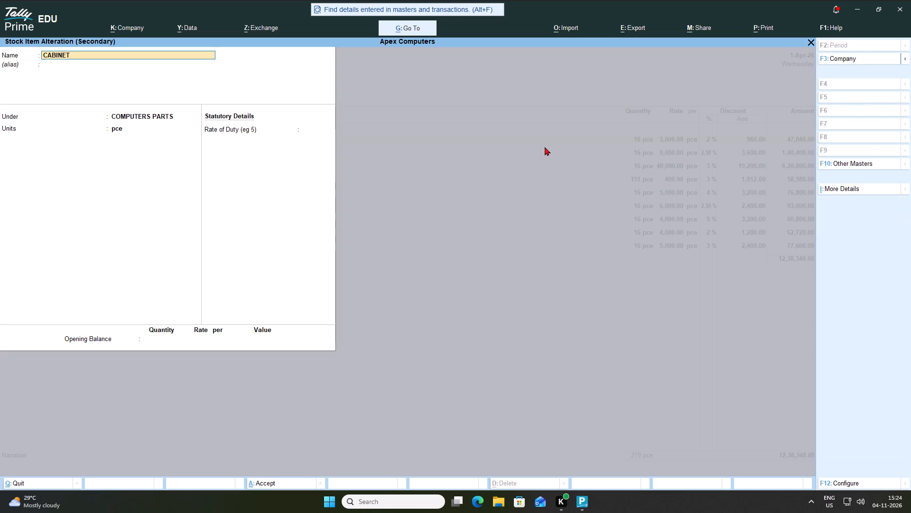
pyautogui.click(143, 112)
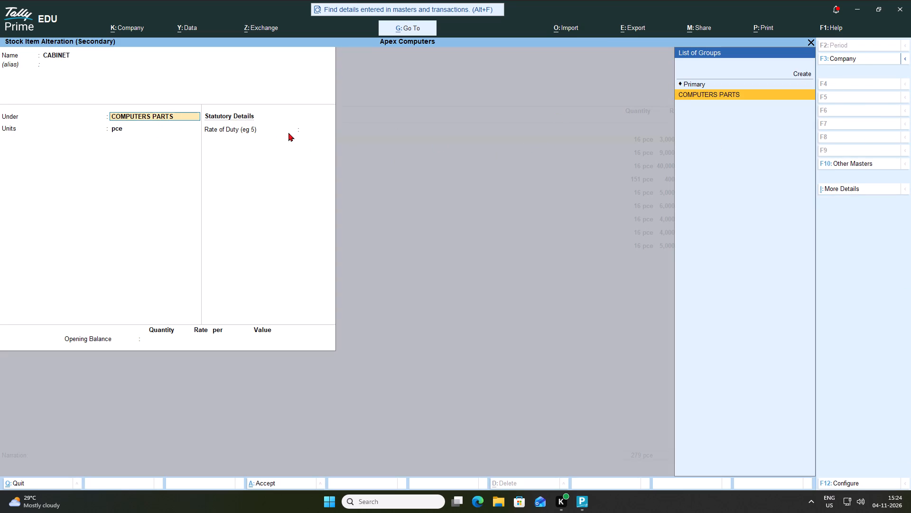
pyautogui.click(242, 129)
pyautogui.click(126, 126)
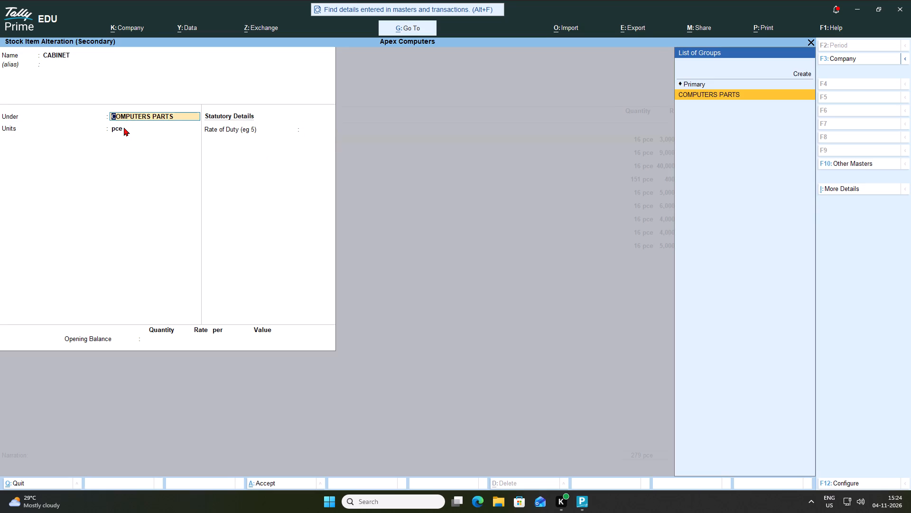
pyautogui.click(123, 129)
pyautogui.click(124, 129)
pyautogui.press('Return')
pyautogui.press('Return')
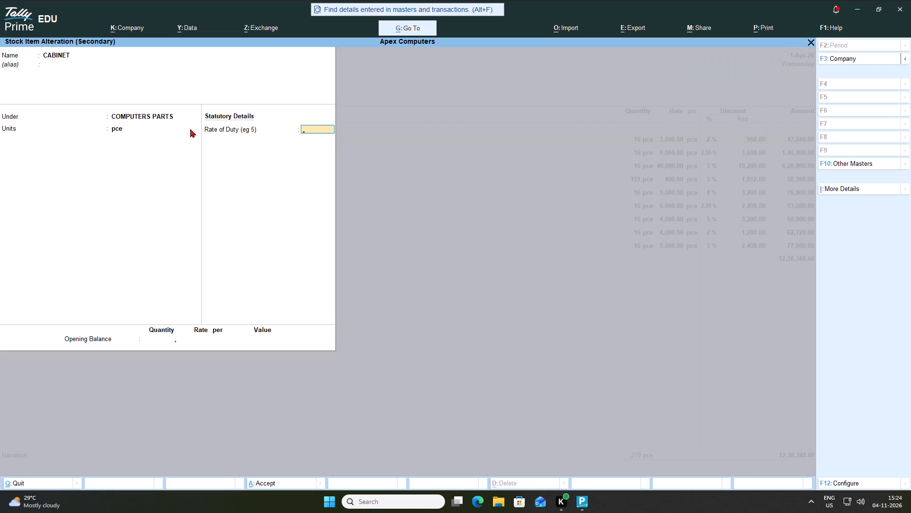
pyautogui.press('Return')
pyautogui.press('Return')
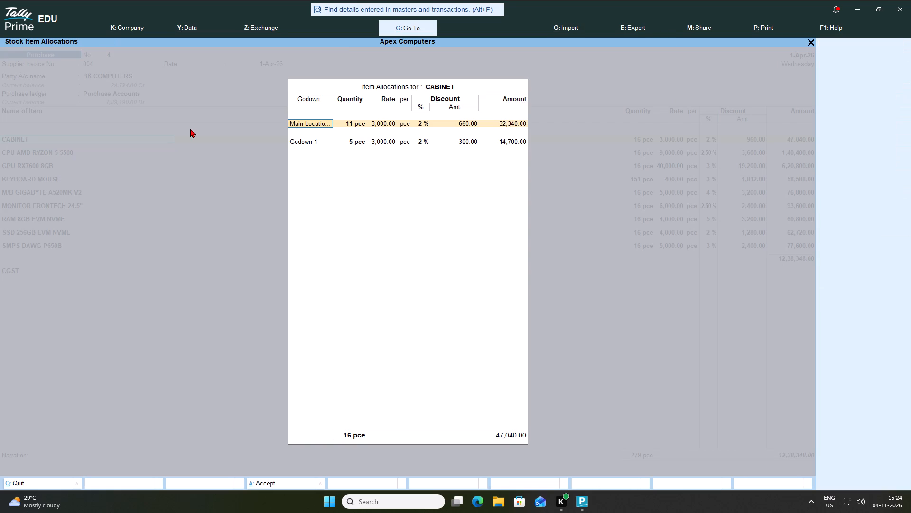
# Review CABINET's quantity, rate and discount allocations for Main Location and Godown 1, keeping every entry.
pyautogui.press('Return')
pyautogui.press('Return')
pyautogui.press('Return')
pyautogui.press('Return')
pyautogui.press('Return')
pyautogui.press('Return')
pyautogui.press('Return')
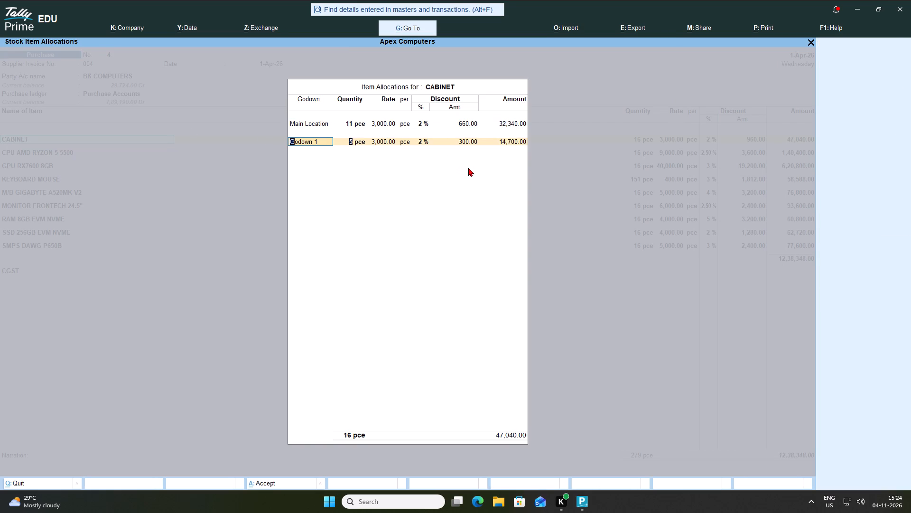
pyautogui.press('Return')
pyautogui.press('Return')
pyautogui.press('Return')
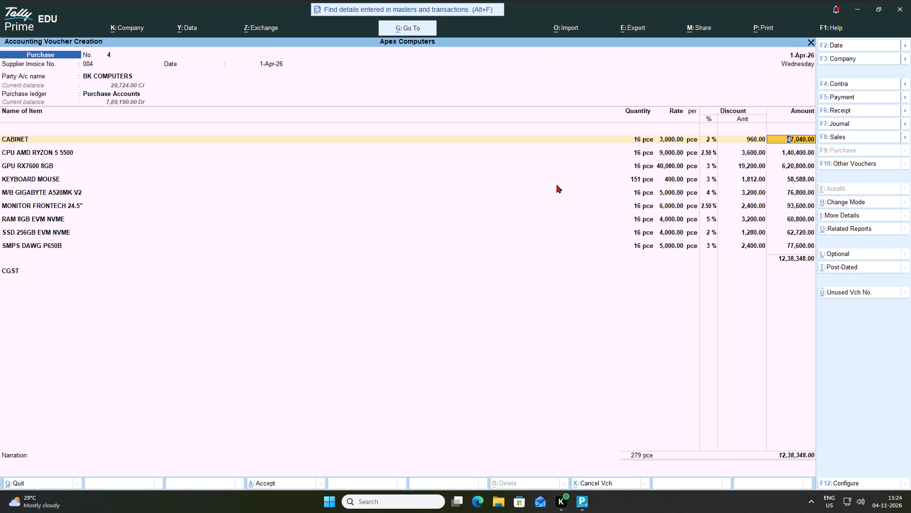
pyautogui.press('Return')
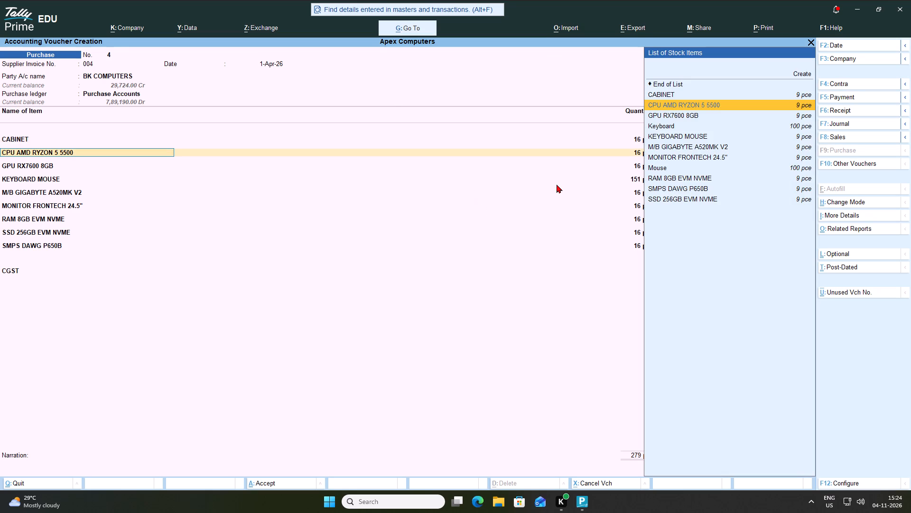
# Review the Main Location and Godown 1 allocations of CPU AMD RYZON 5 5500, keeping every entry.
pyautogui.press('Return')
pyautogui.press('Return')
pyautogui.press('Return')
pyautogui.press('Return')
pyautogui.press('Return')
pyautogui.press('Return')
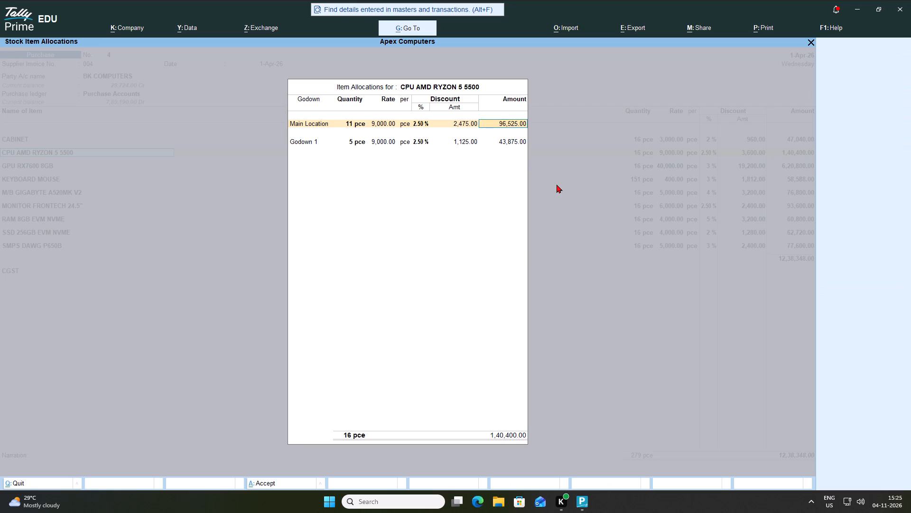
pyautogui.press('Return')
pyautogui.press('Return')
pyautogui.press('Return')
pyautogui.press('Return')
pyautogui.press('Return')
pyautogui.press('Return')
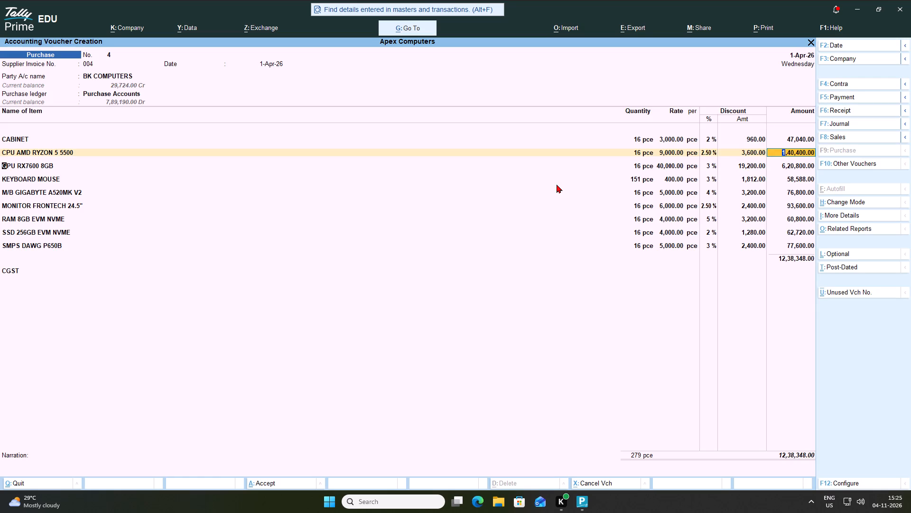
# Review the Main Location and Godown 1 allocations of GPU RX7600 8GB, keeping every entry.
pyautogui.press('Return')
pyautogui.press('Return')
pyautogui.press('Return')
pyautogui.press('Return')
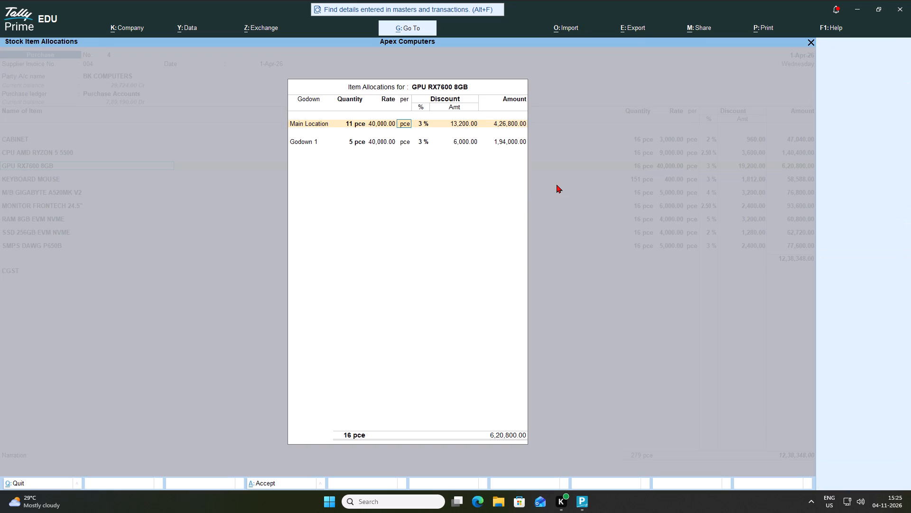
pyautogui.press('Return')
pyautogui.press('Return')
pyautogui.press('Return')
pyautogui.press('Return')
pyautogui.press('Return')
pyautogui.press('Return')
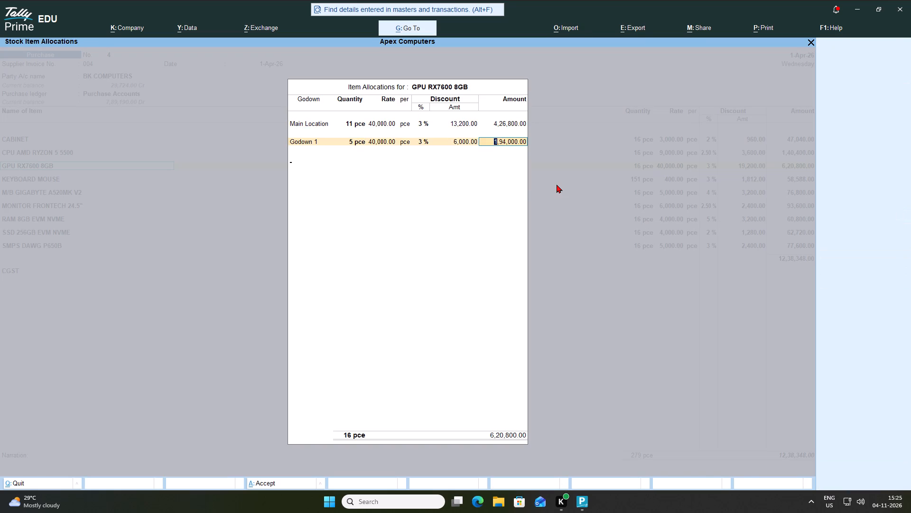
pyautogui.press('Return')
pyautogui.press('Return')
# Review the Main Location and Godown 1 allocations of KEYBOARD MOUSE, keeping every entry.
pyautogui.press('Return')
pyautogui.press('Return')
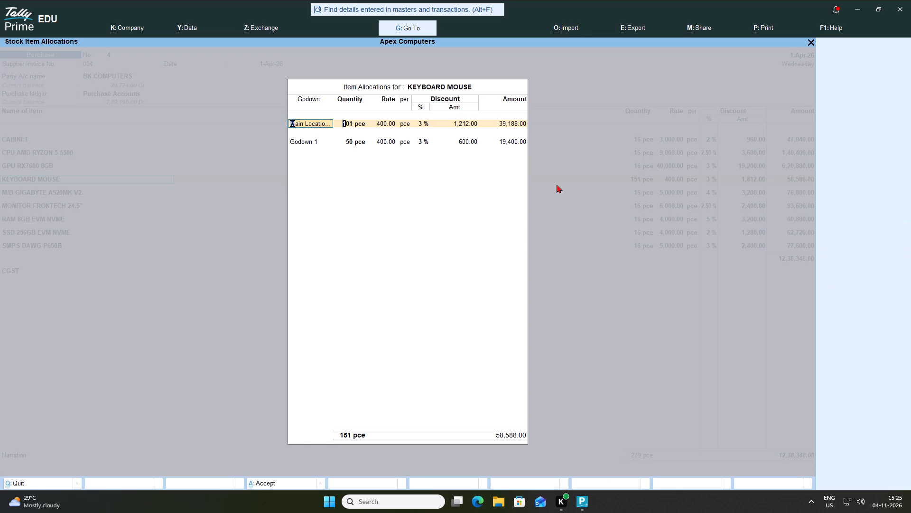
pyautogui.press('Return')
pyautogui.press('Return')
pyautogui.press('Return')
pyautogui.press('Return')
pyautogui.press('Return')
pyautogui.press('Return')
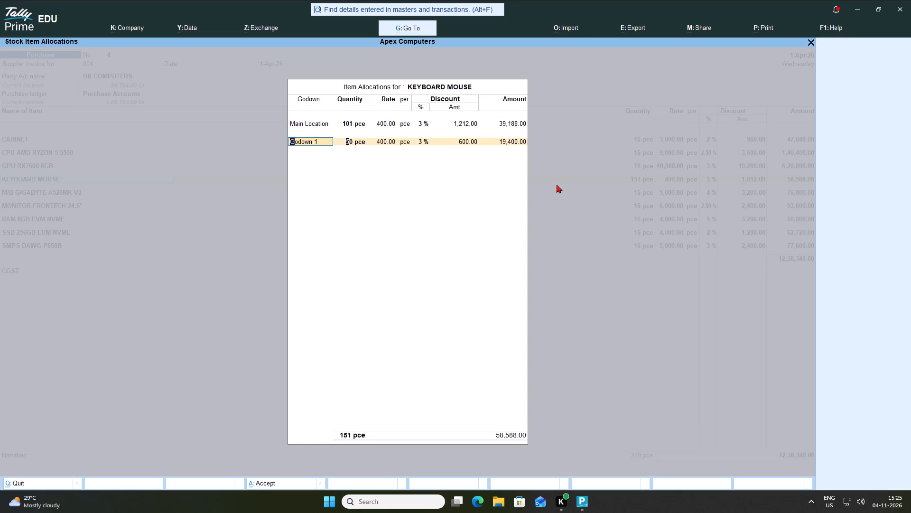
pyautogui.press('Return')
pyautogui.press('Return')
pyautogui.press('Return')
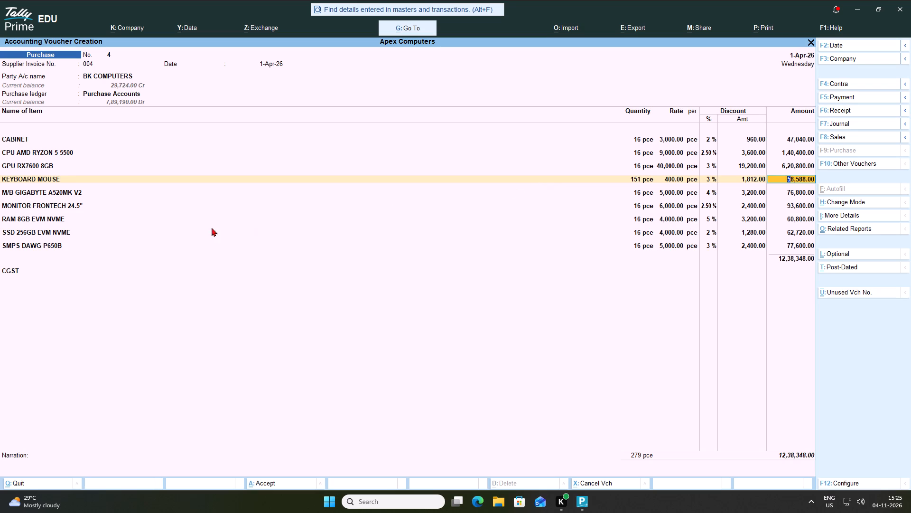
# Leave the CGST ledger's amount blank and add the SGST ledger on the line below it.
pyautogui.click(108, 236)
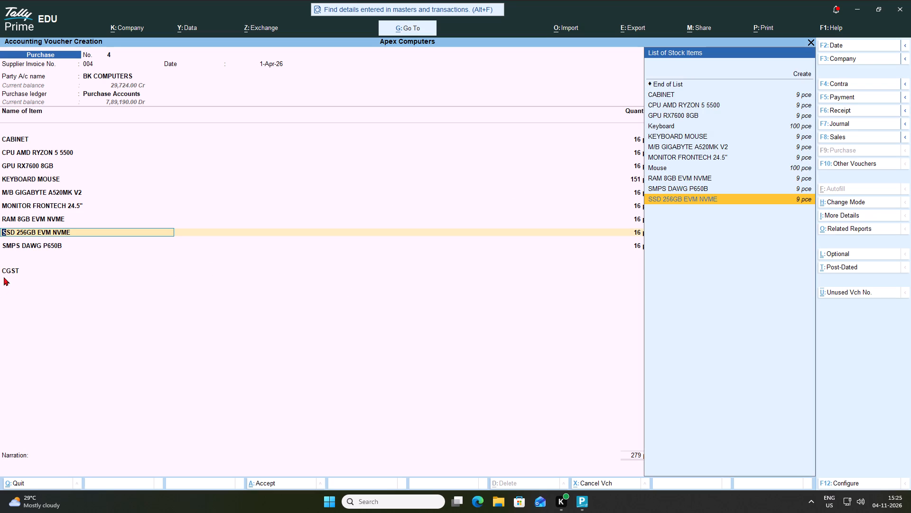
pyautogui.click(11, 271)
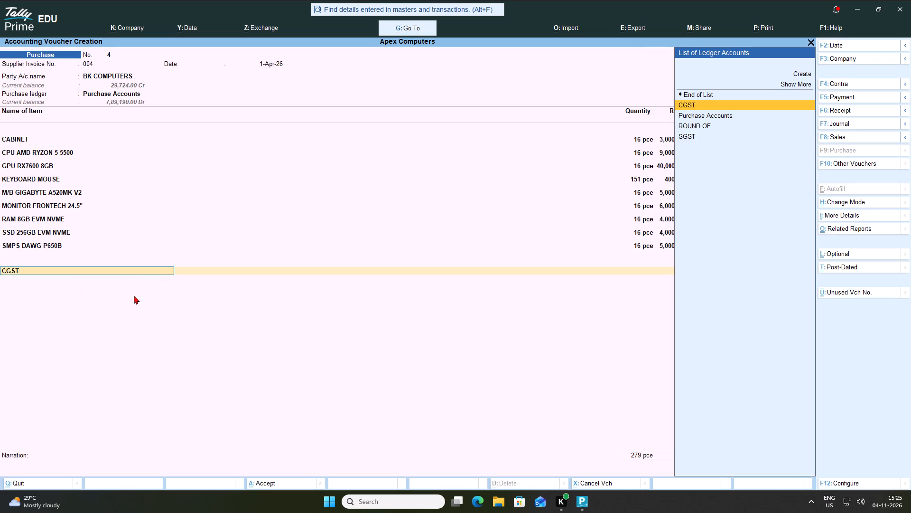
pyautogui.press('Return')
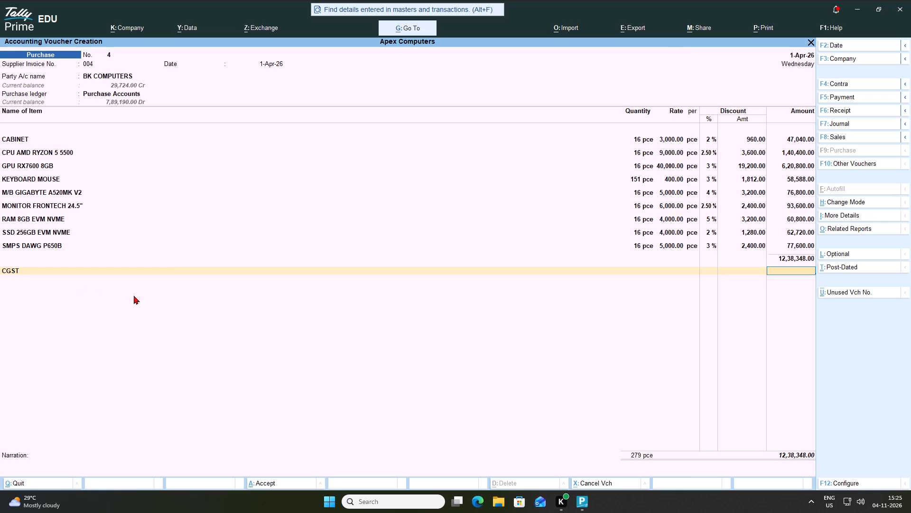
pyautogui.press('Return')
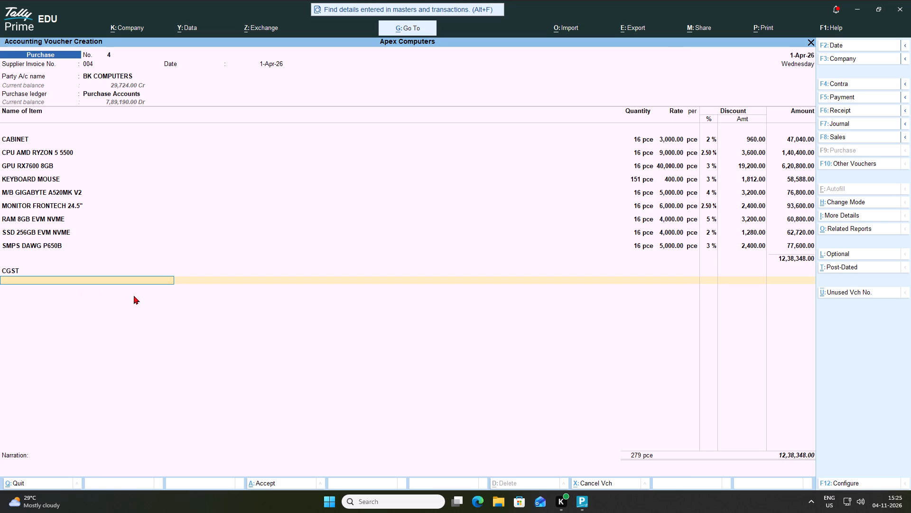
pyautogui.press('space')
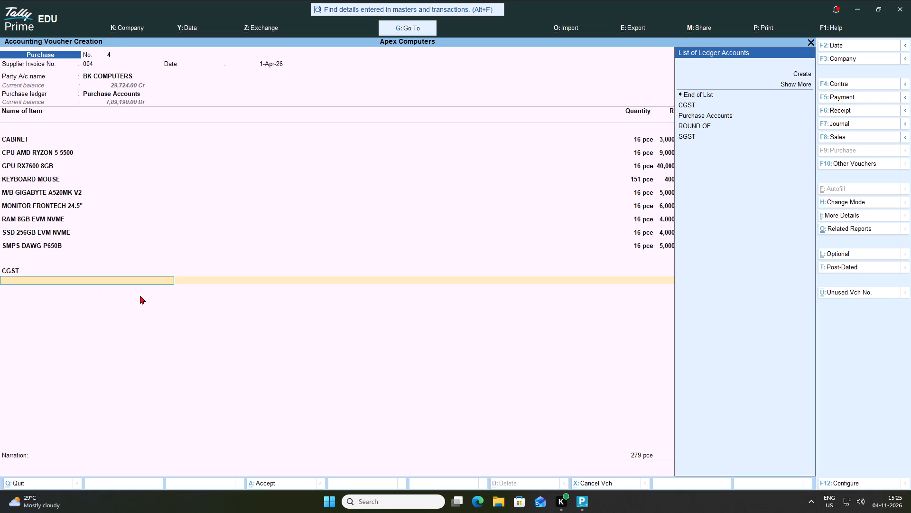
pyautogui.press('Down')
pyautogui.press('Down')
pyautogui.press('Down')
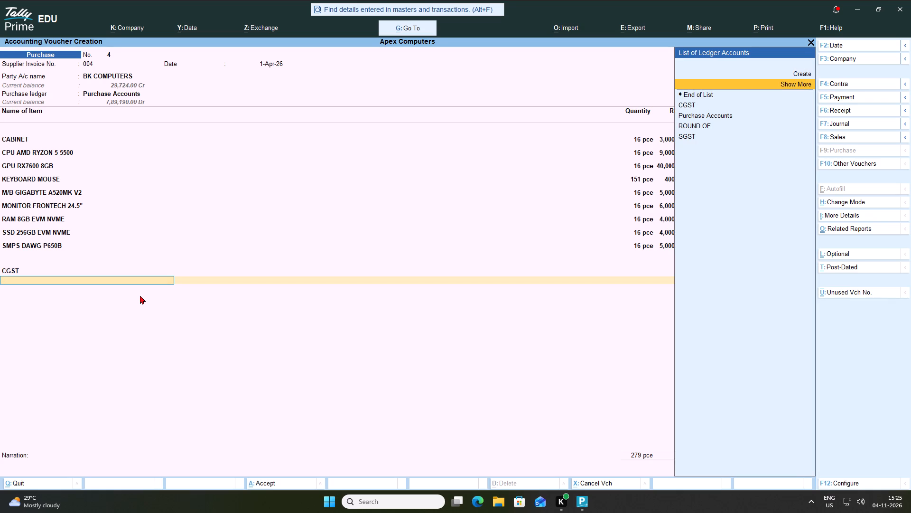
pyautogui.press('Down')
pyautogui.press('Down')
pyautogui.press('Down')
pyautogui.press('Down')
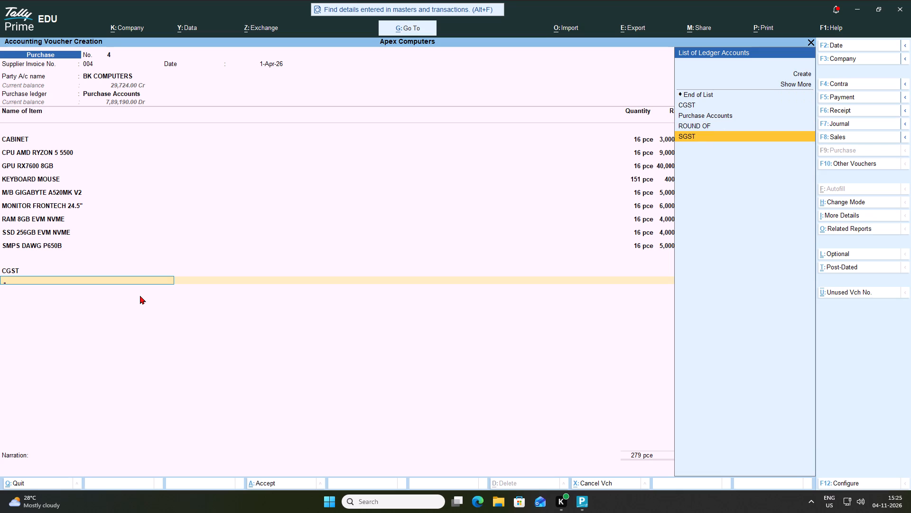
pyautogui.press('Return')
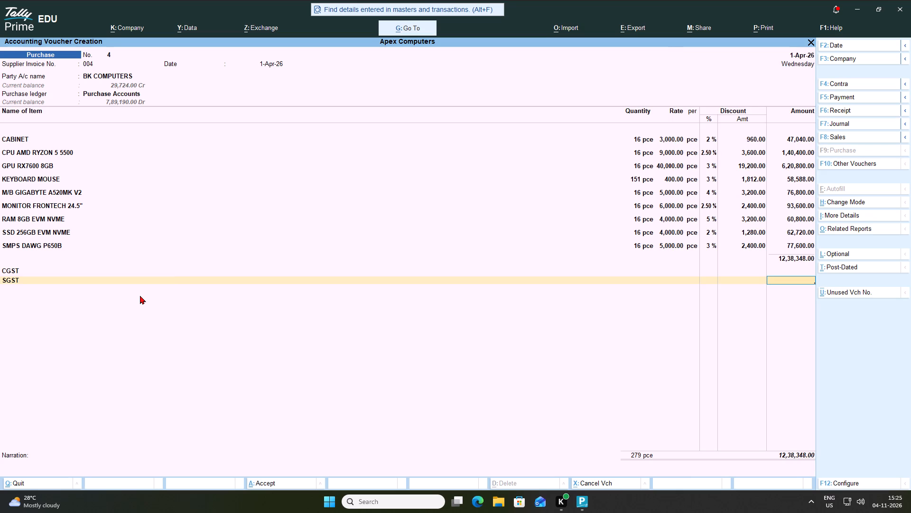
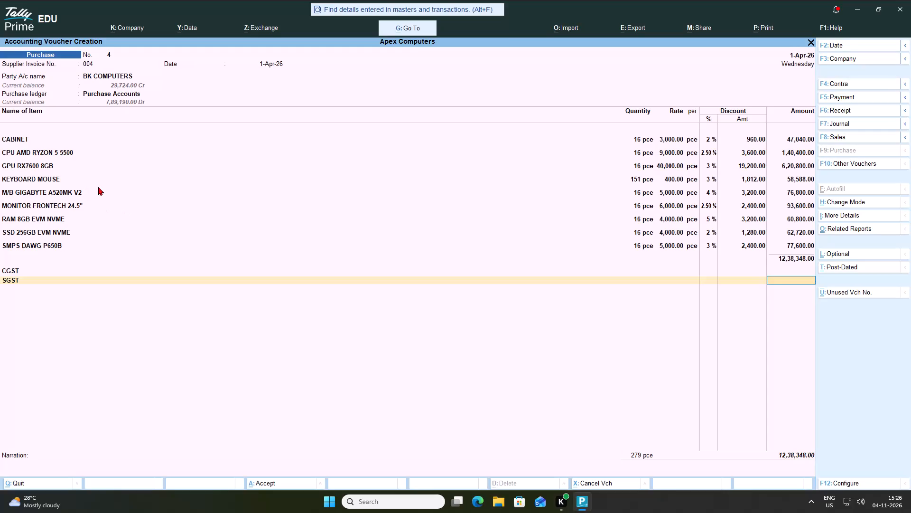
# Open the Purchase Accounts ledger from the voucher and review its group, ledger type and bank details, accepting it without changes.
pyautogui.click(4, 115)
pyautogui.click(106, 95)
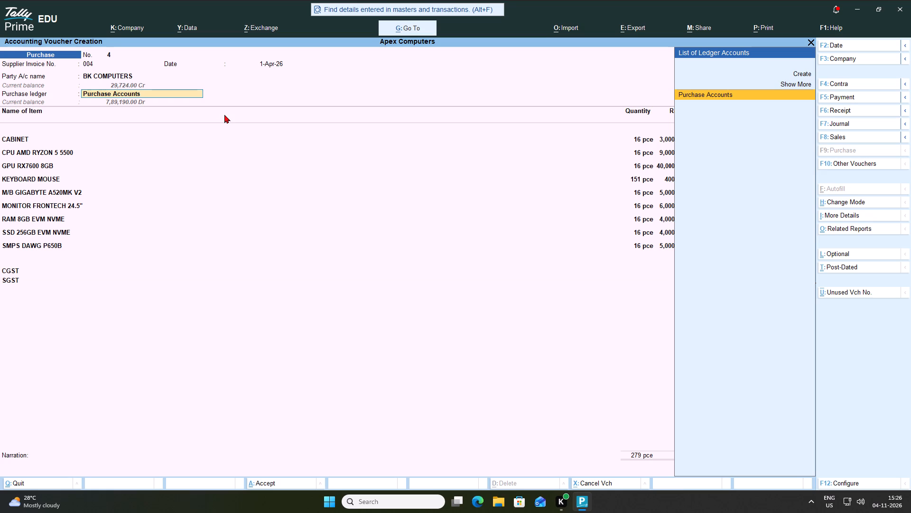
pyautogui.hotkey('ctrl', 'Return')
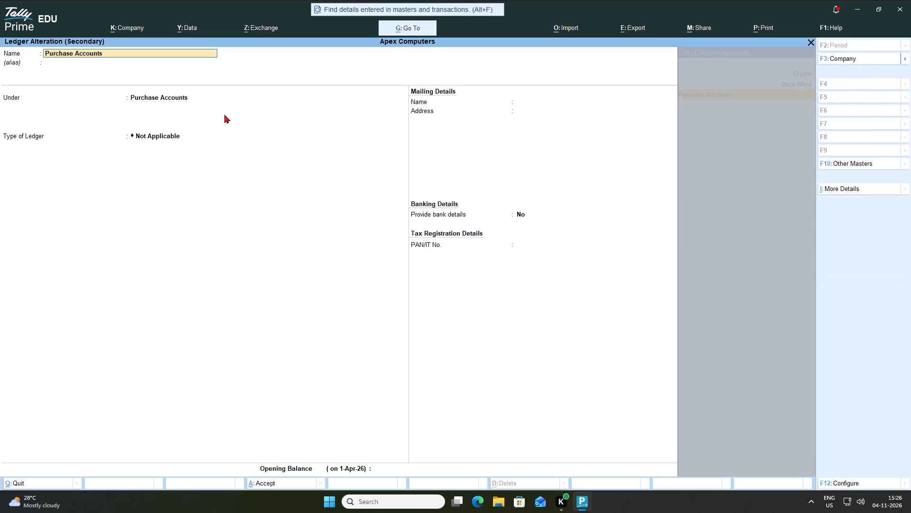
pyautogui.click(151, 95)
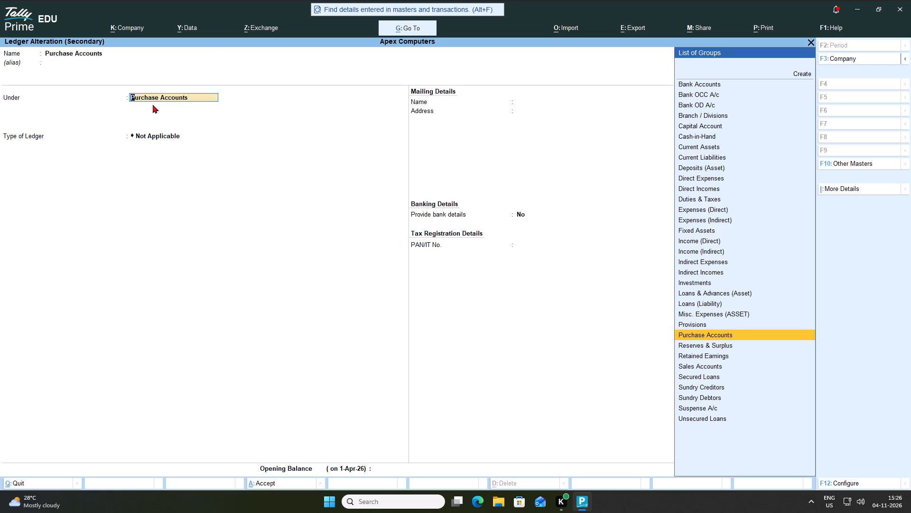
pyautogui.press('Return')
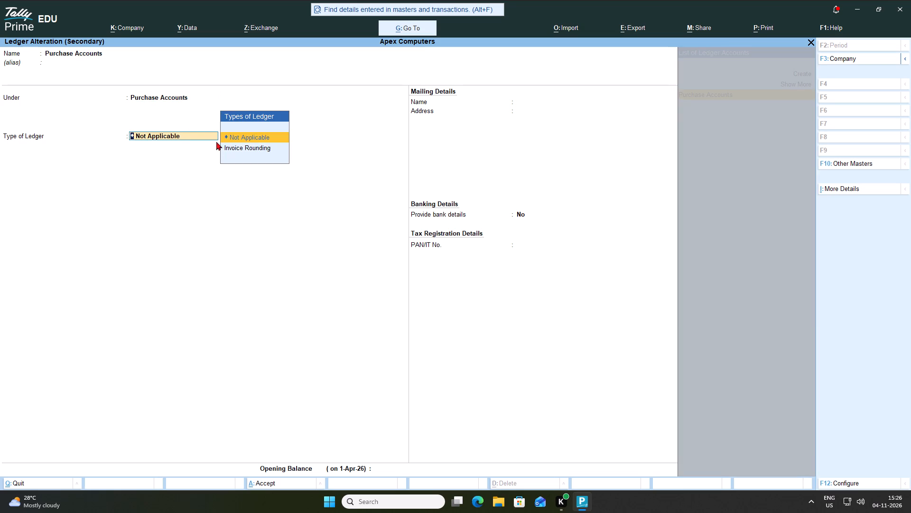
pyautogui.press('Return')
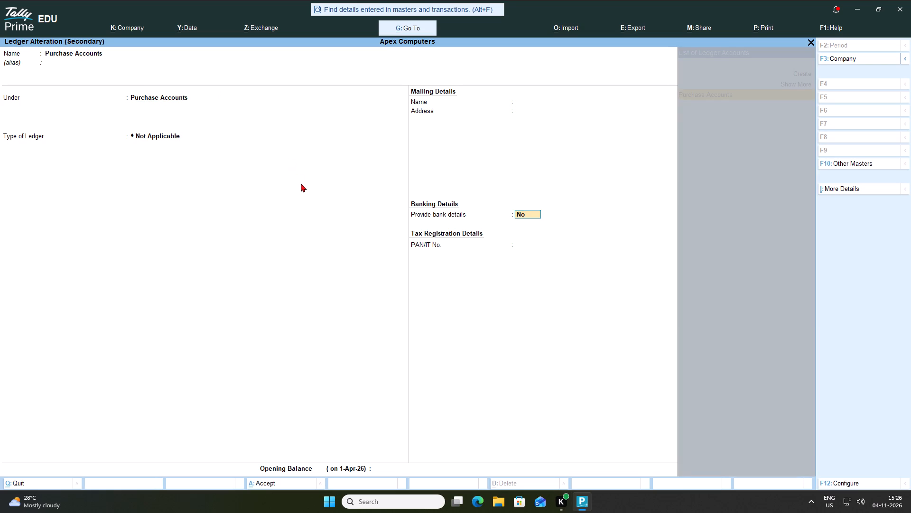
pyautogui.press('Return')
pyautogui.press('Return')
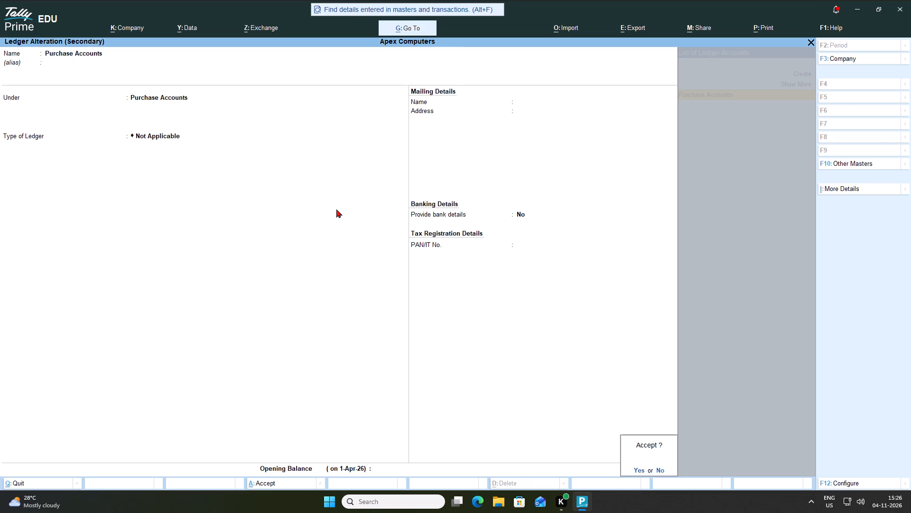
pyautogui.press('Return')
# Change the voucher's party account to Cash, leaving all receipt details blank and keeping Purchase Accounts as the purchase ledger.
pyautogui.click(113, 93)
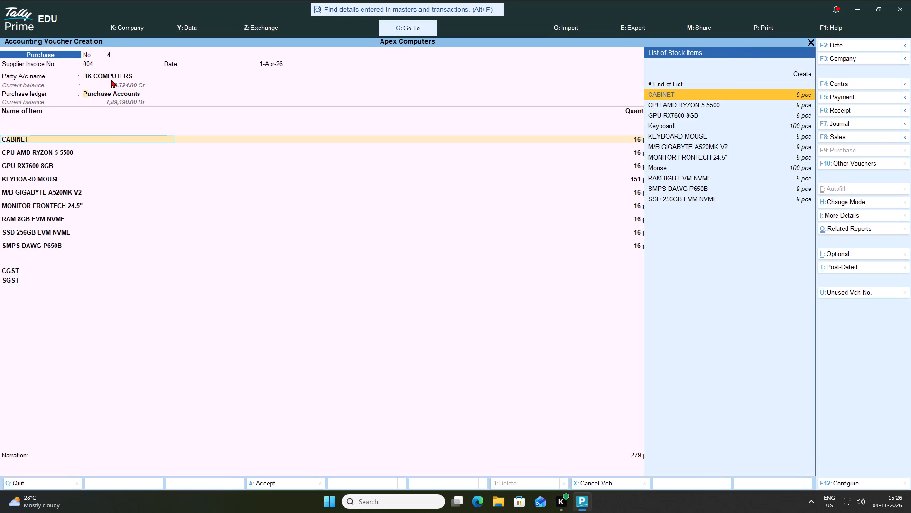
pyautogui.click(111, 79)
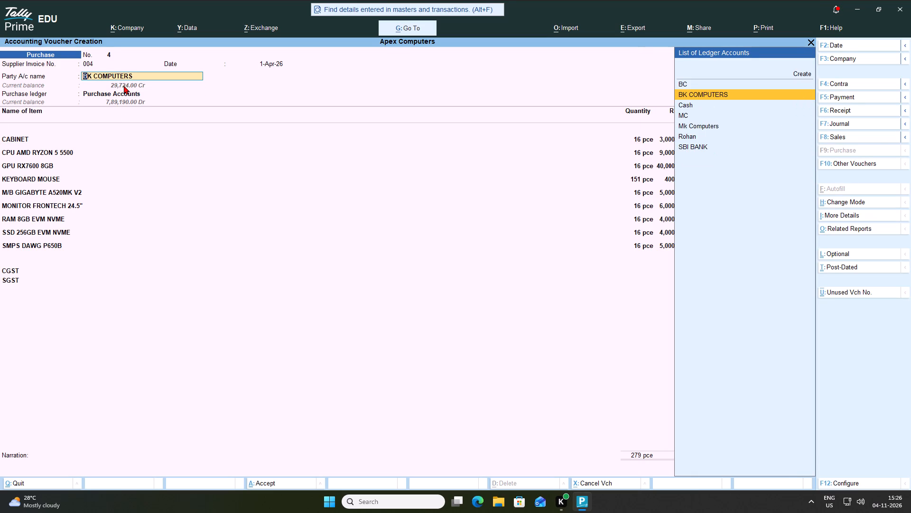
pyautogui.click(692, 104)
pyautogui.press('Return')
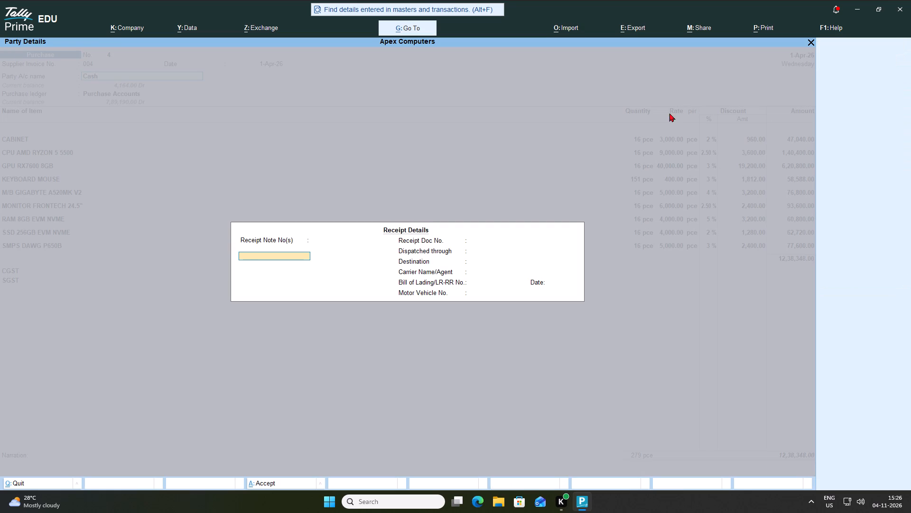
pyautogui.press('Return')
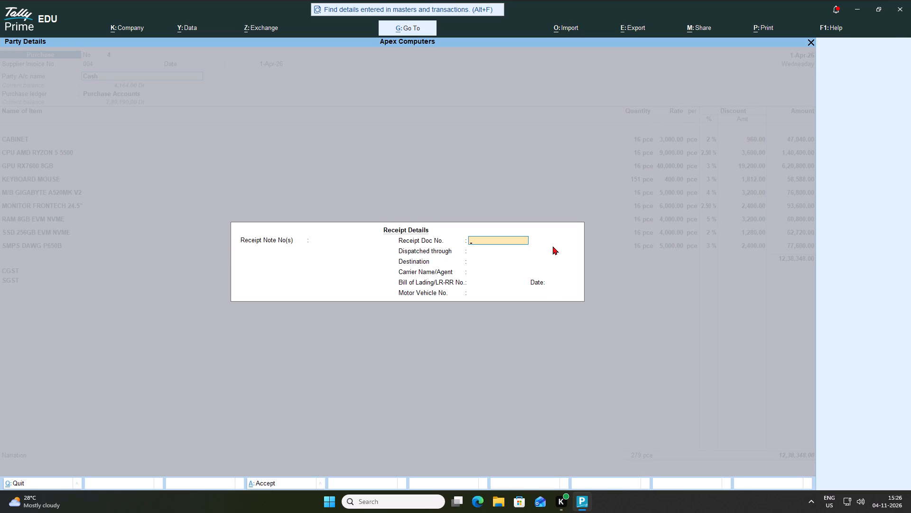
pyautogui.press('Return')
pyautogui.press('Return')
pyautogui.press('Return')
pyautogui.press('Return')
pyautogui.press('Return')
pyautogui.press('Return')
pyautogui.press('Return')
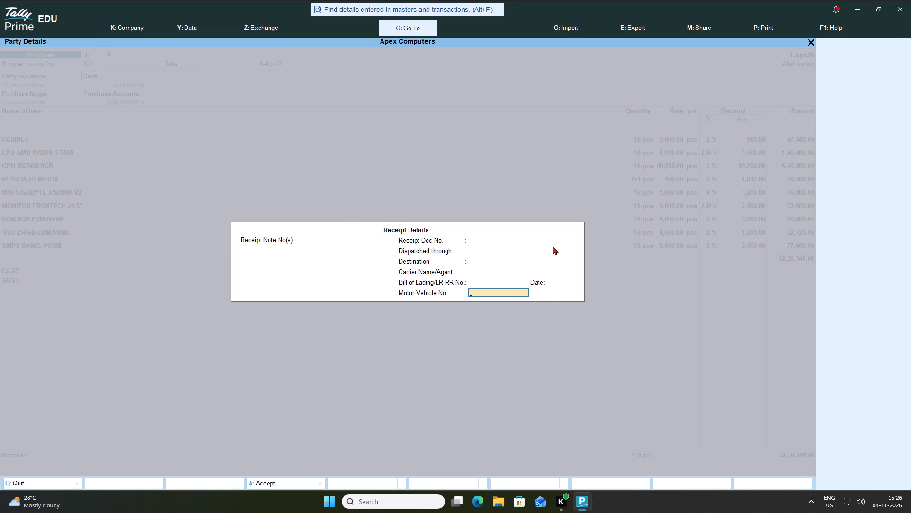
pyautogui.press('Return')
pyautogui.press('Return')
pyautogui.press('Return')
pyautogui.press('Return')
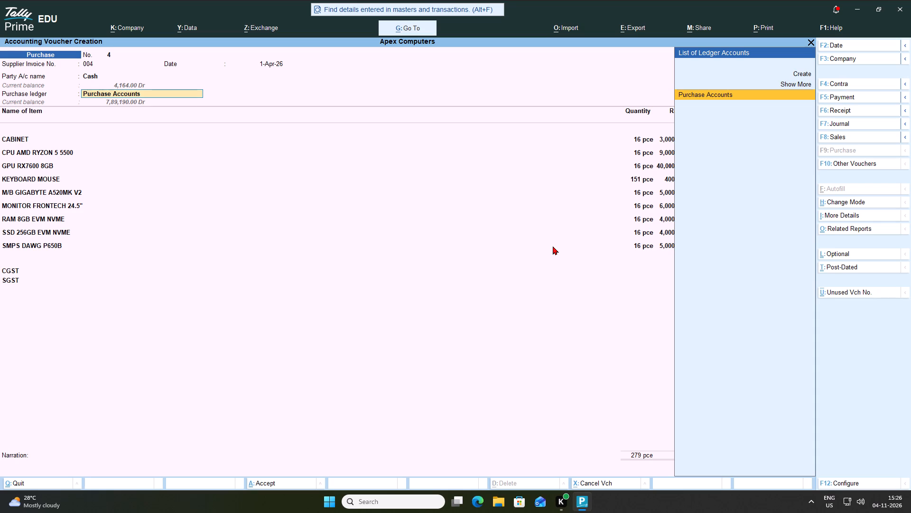
pyautogui.press('Return')
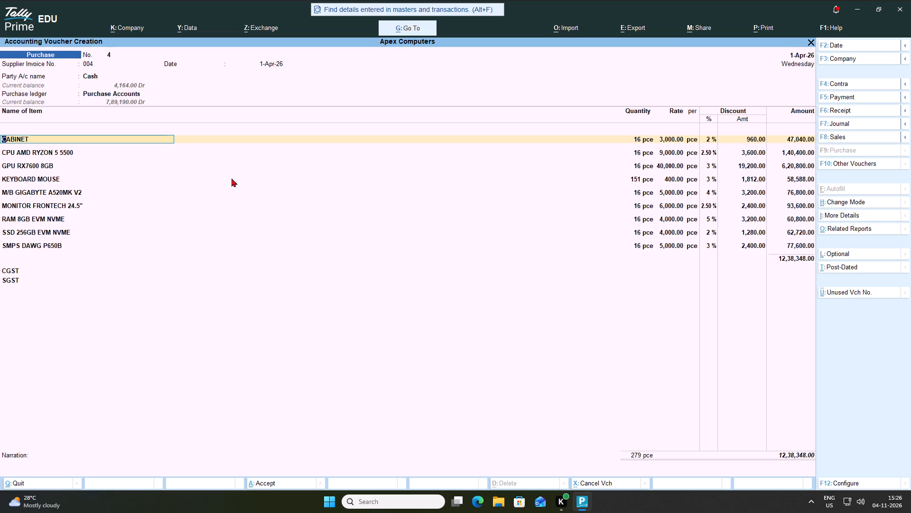
# Open the Cash ledger's master from the party account to examine its settings, and leave it without changes.
pyautogui.click(89, 81)
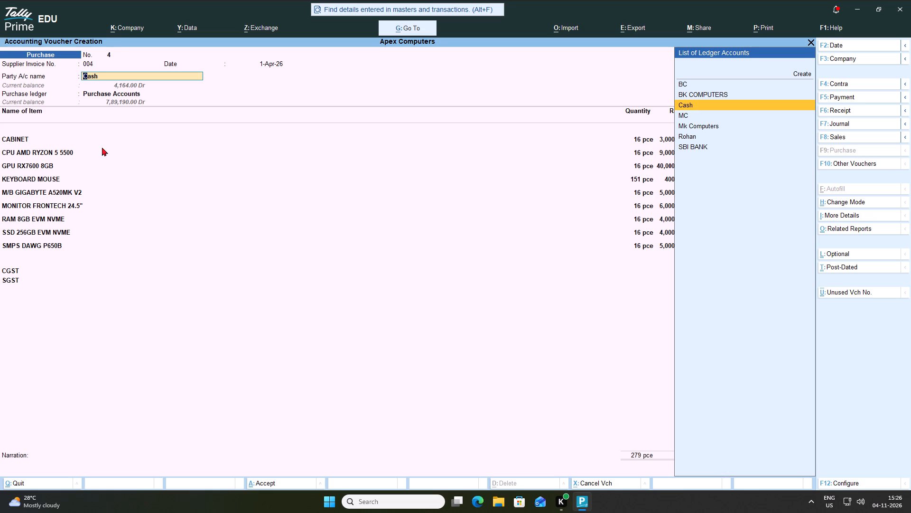
pyautogui.click(98, 93)
pyautogui.click(94, 75)
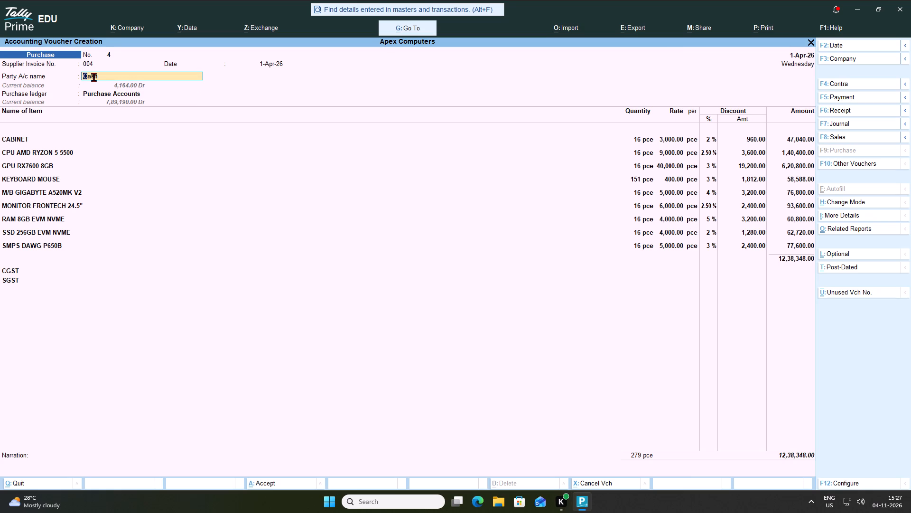
pyautogui.click(101, 92)
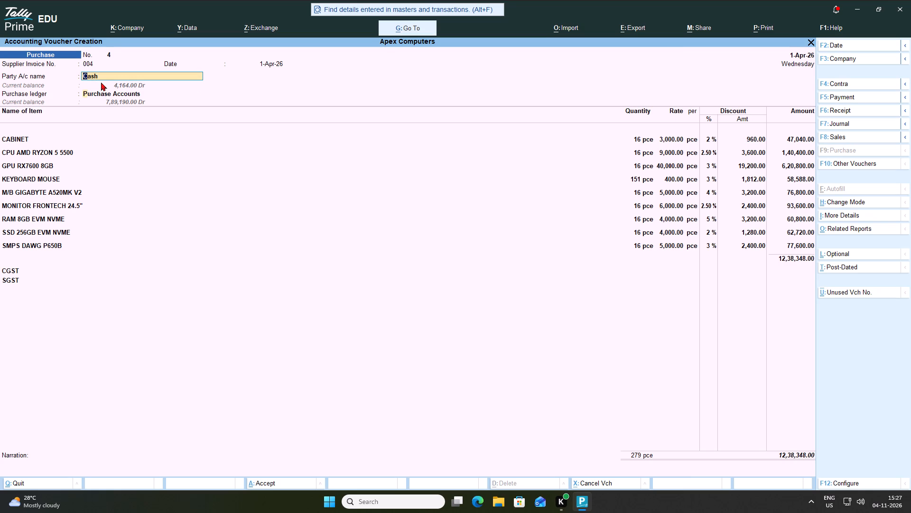
pyautogui.click(100, 75)
pyautogui.hotkey('ctrl', 'Return')
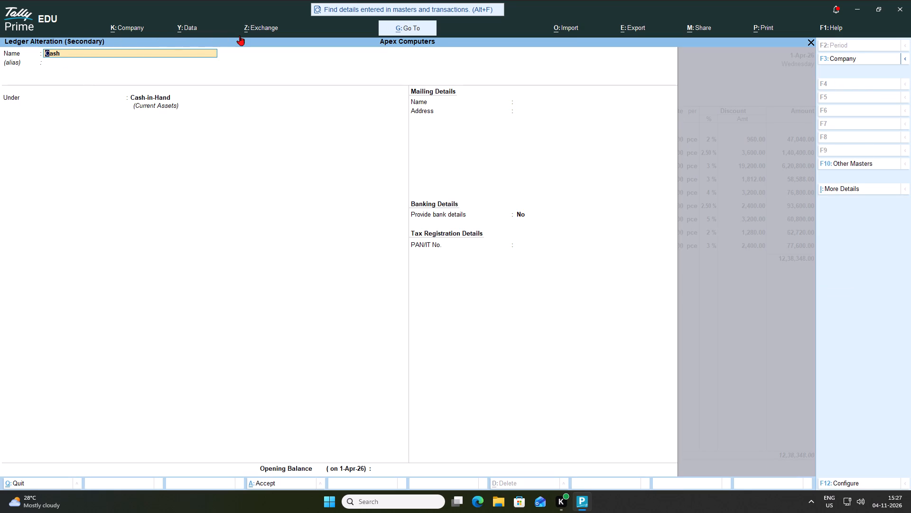
pyautogui.press('Escape')
pyautogui.press('Escape')
pyautogui.press('Escape')
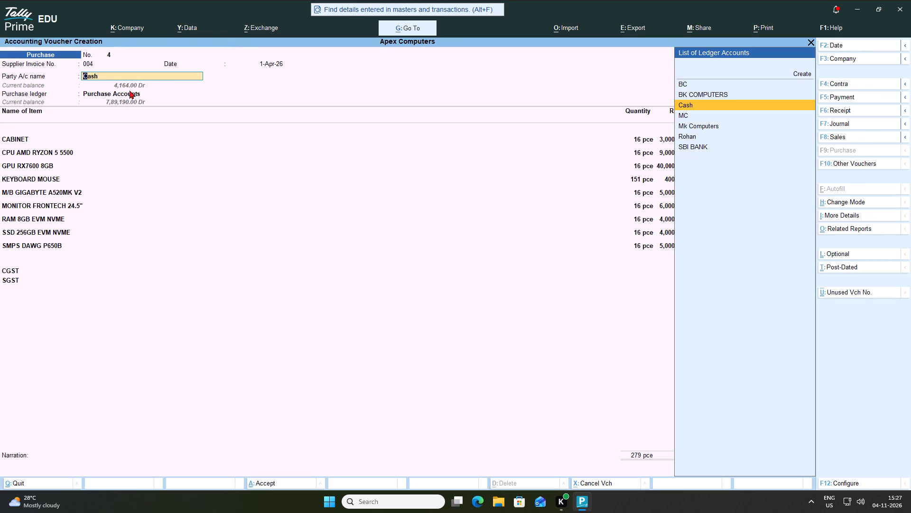
# Examine the bank details, group and ledger type options of the Purchase Accounts ledger, and leave it without saving.
pyautogui.click(130, 90)
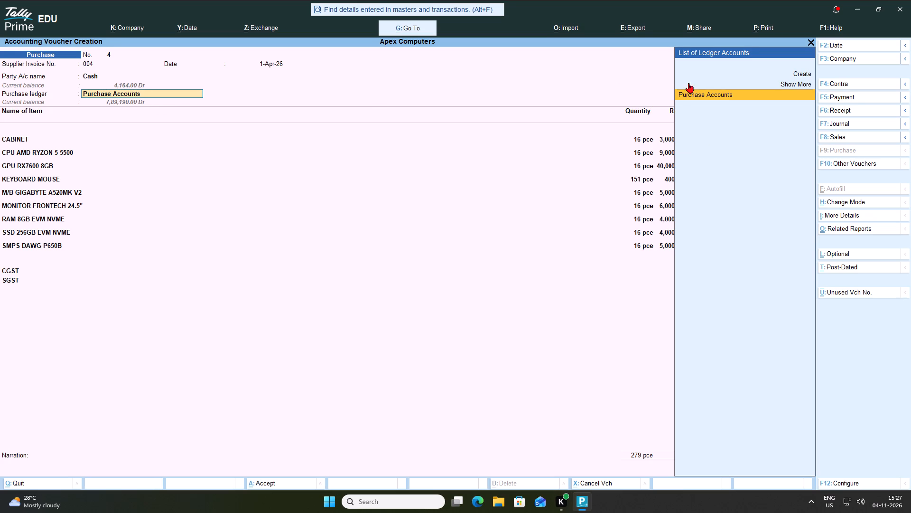
pyautogui.hotkey('ctrl', 'Return')
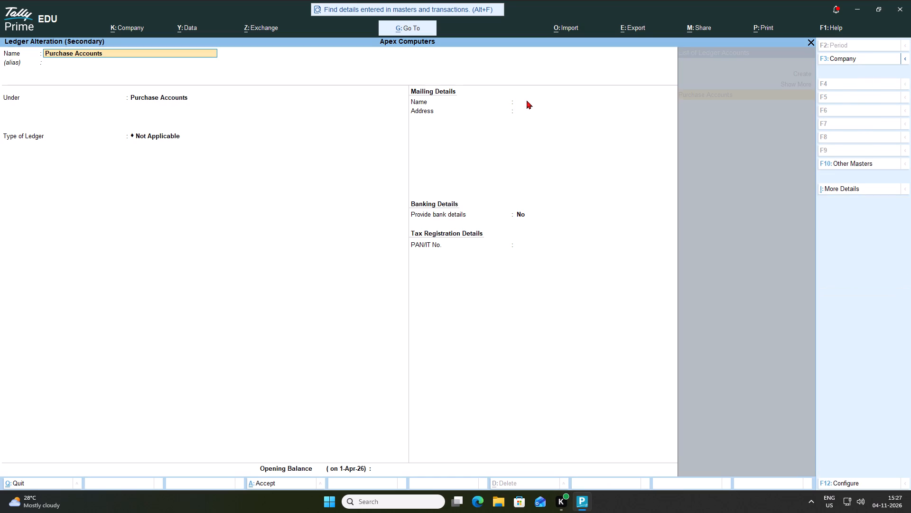
pyautogui.click(520, 213)
pyautogui.press('t')
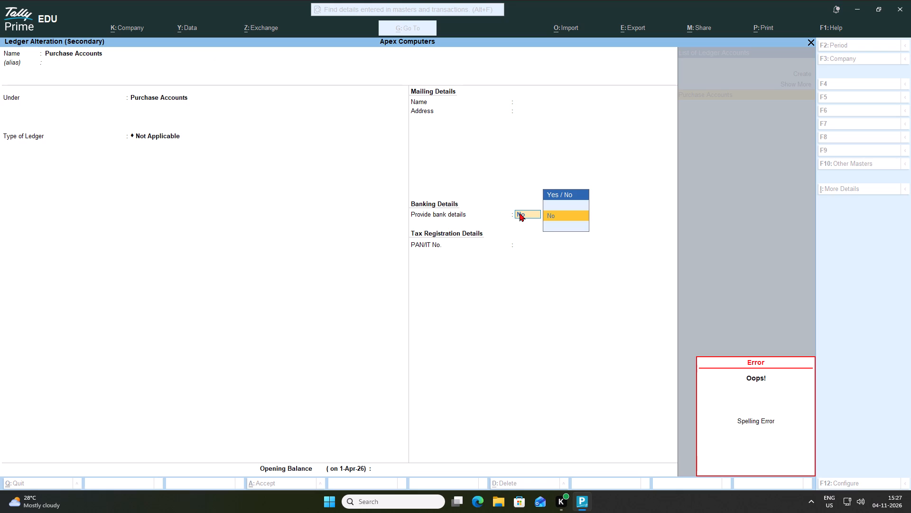
pyautogui.press('y')
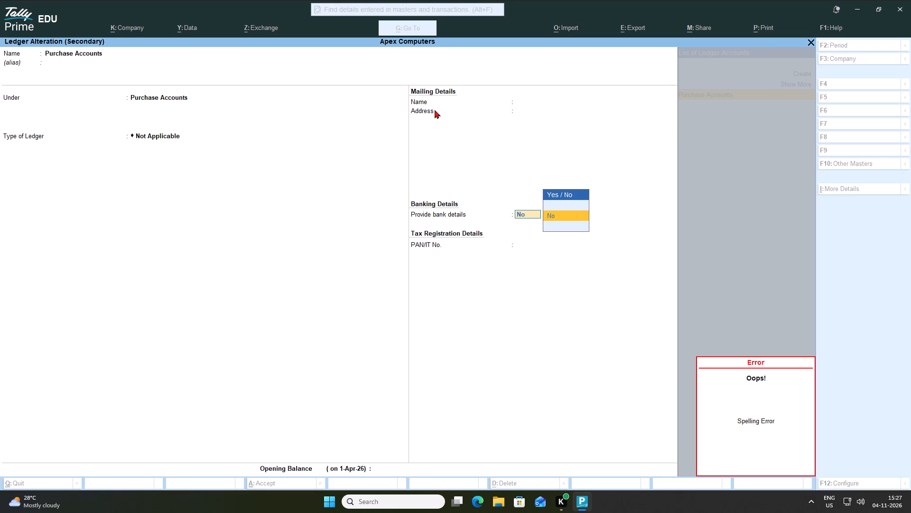
pyautogui.click(435, 109)
pyautogui.click(157, 131)
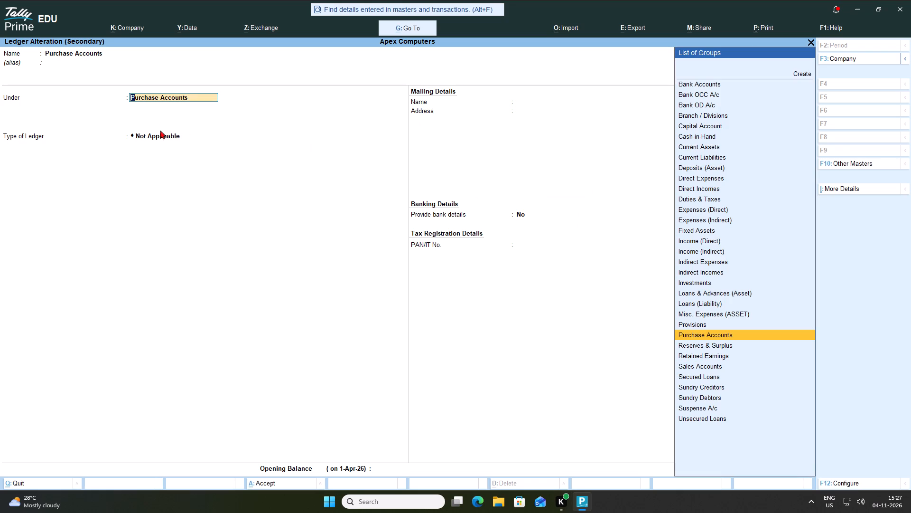
pyautogui.click(161, 135)
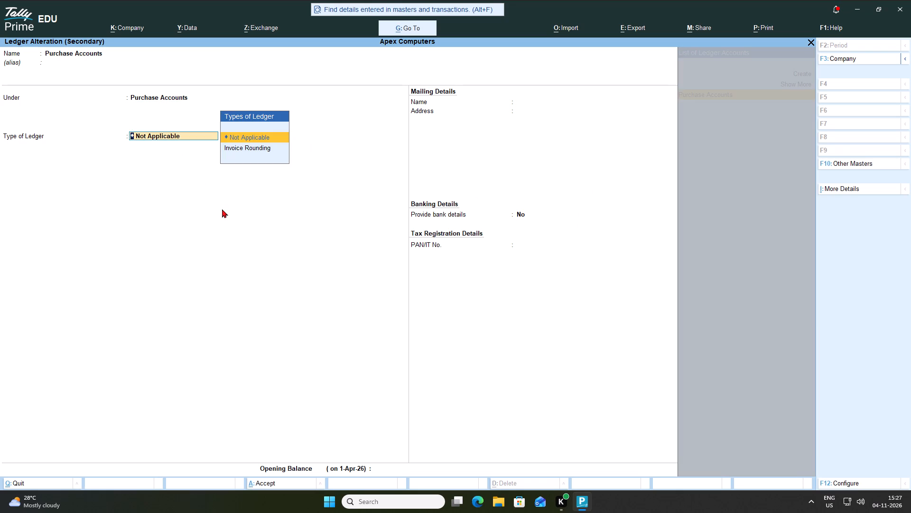
pyautogui.click(222, 209)
pyautogui.press('Escape')
pyautogui.press('Escape')
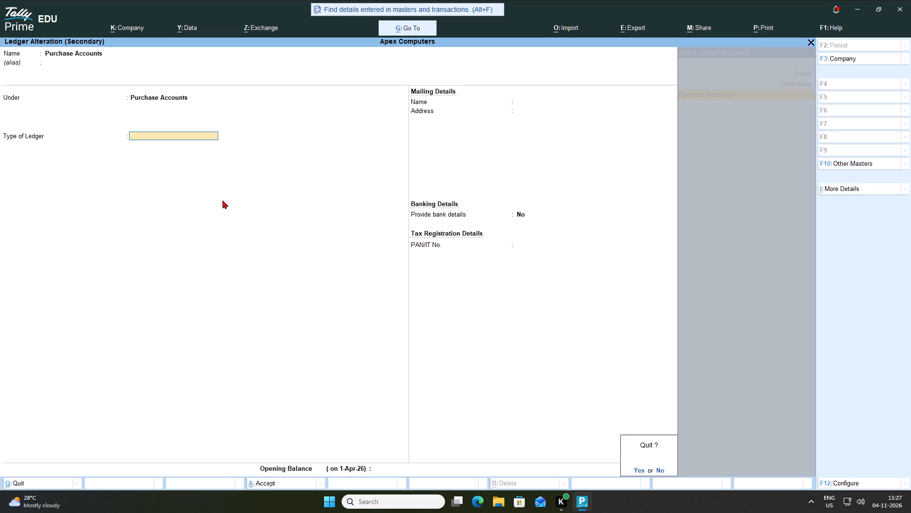
pyautogui.press('Escape')
pyautogui.click(379, 180)
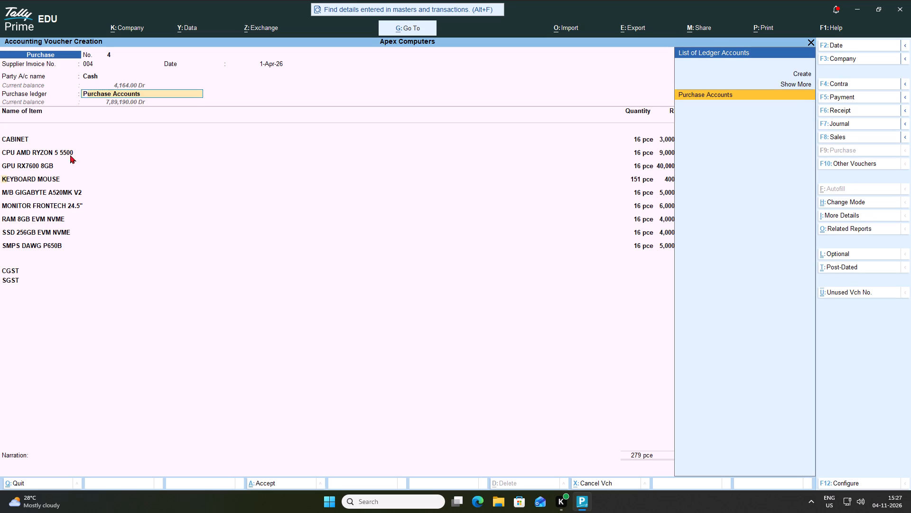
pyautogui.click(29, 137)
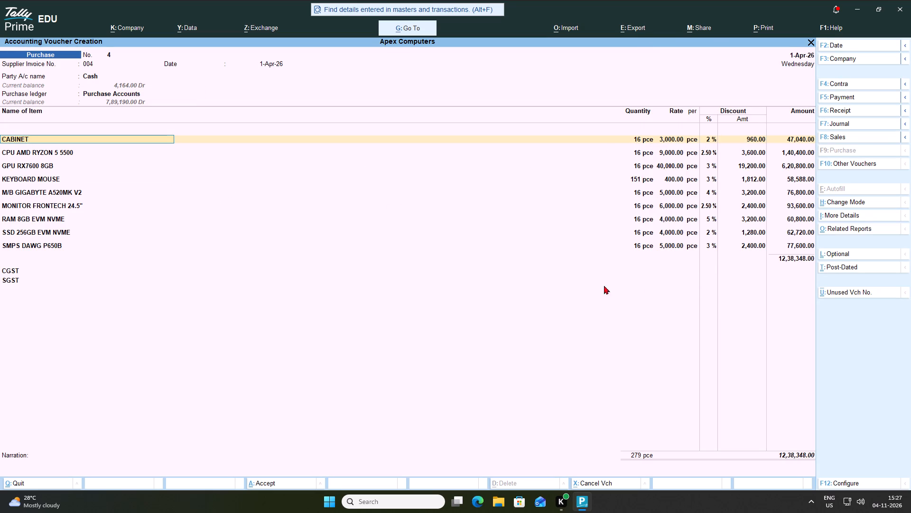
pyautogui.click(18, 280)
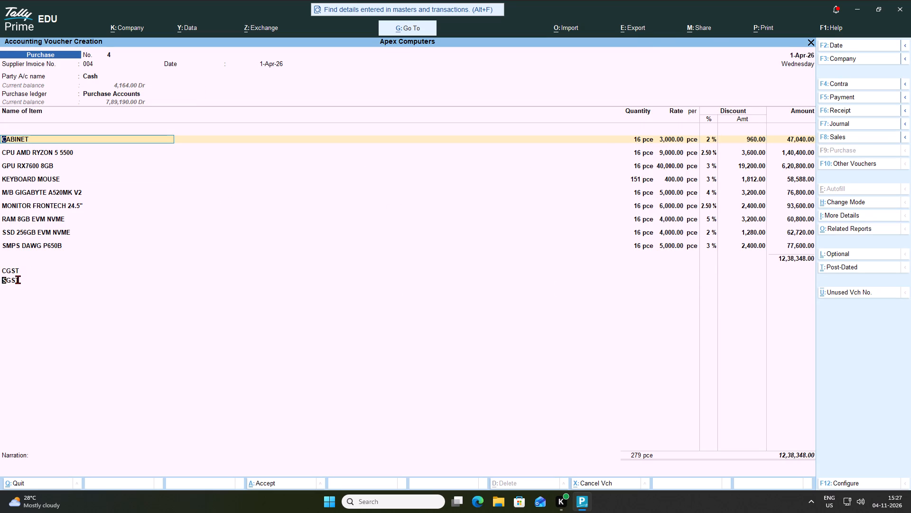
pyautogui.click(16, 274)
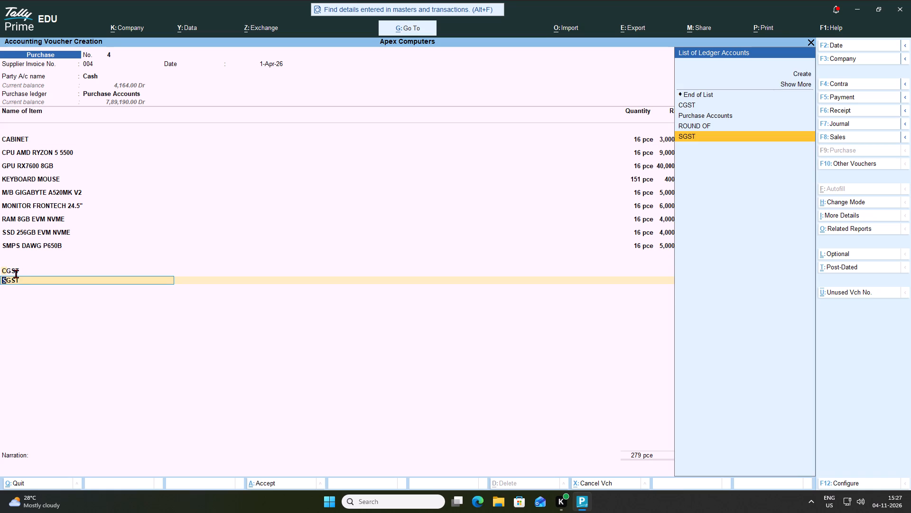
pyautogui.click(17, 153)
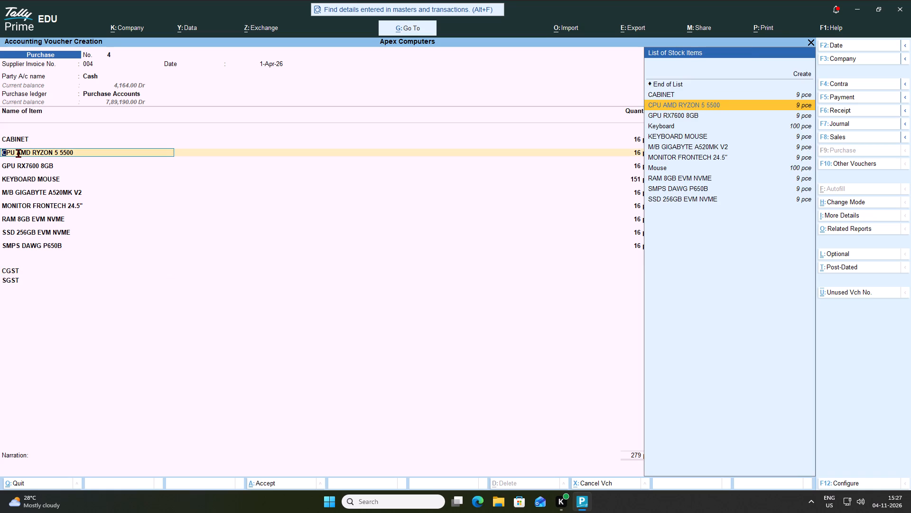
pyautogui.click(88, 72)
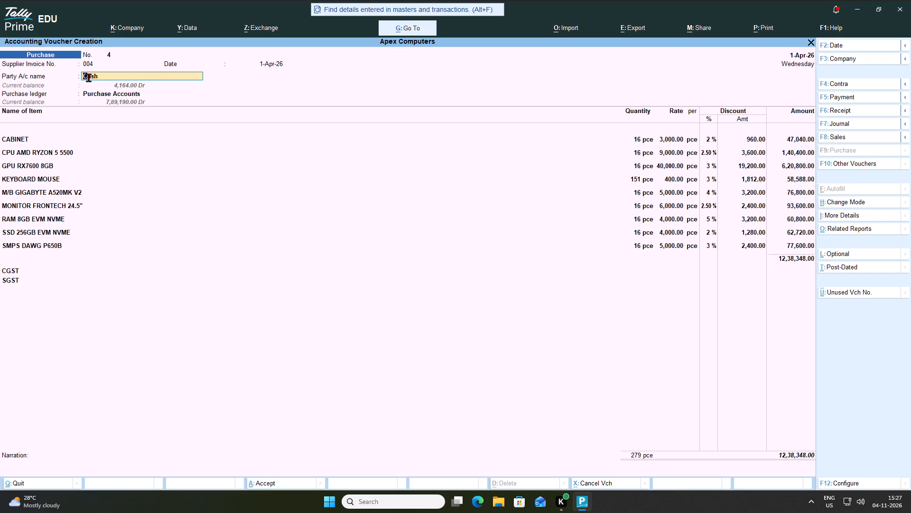
# Change the voucher's party account to Mk Computers, leaving all receipt details blank and keeping Purchase Accounts as the purchase ledger.
pyautogui.press('space')
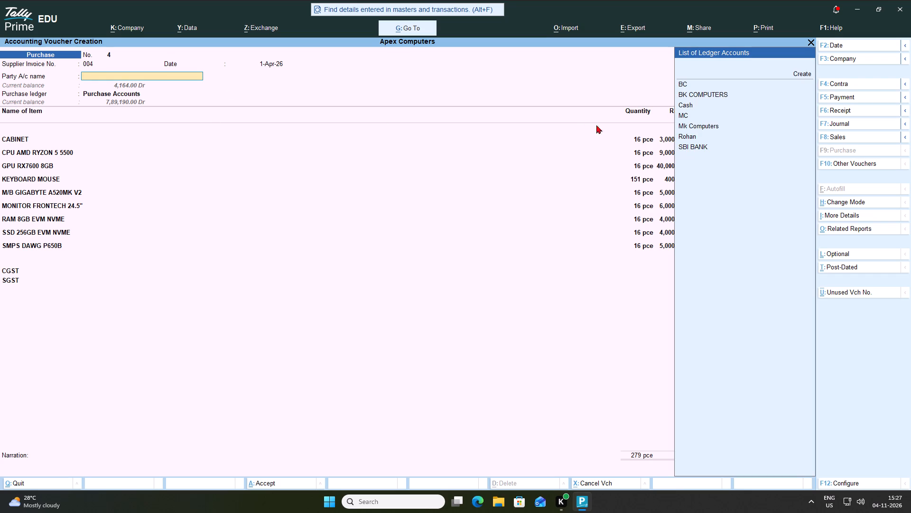
pyautogui.click(701, 127)
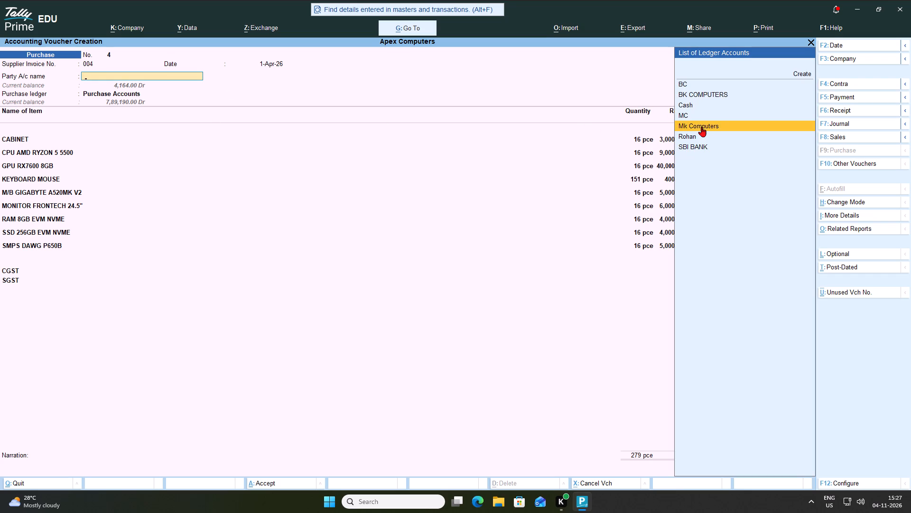
pyautogui.press('Return')
pyautogui.press('Return')
pyautogui.press('Return')
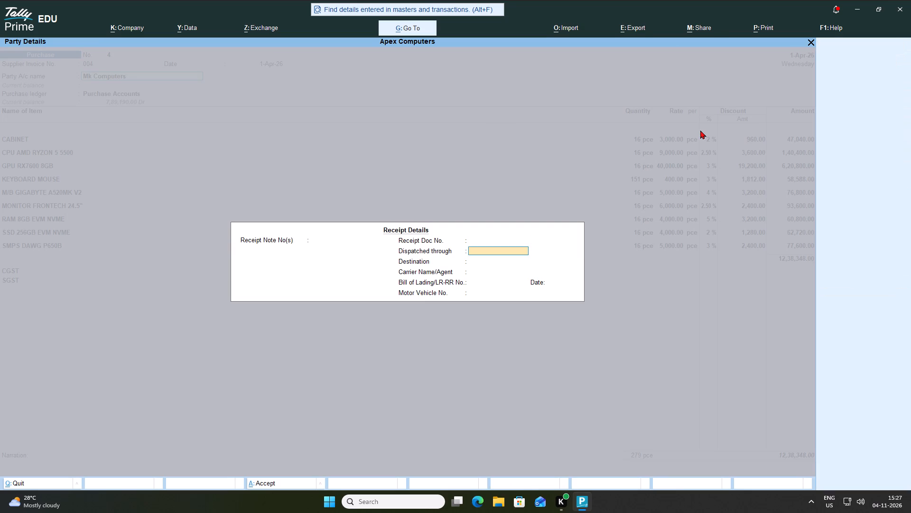
pyautogui.press('Return')
pyautogui.press('Return')
pyautogui.press('Return')
pyautogui.press('Return')
pyautogui.press('Return')
pyautogui.press('Return')
pyautogui.press('Return')
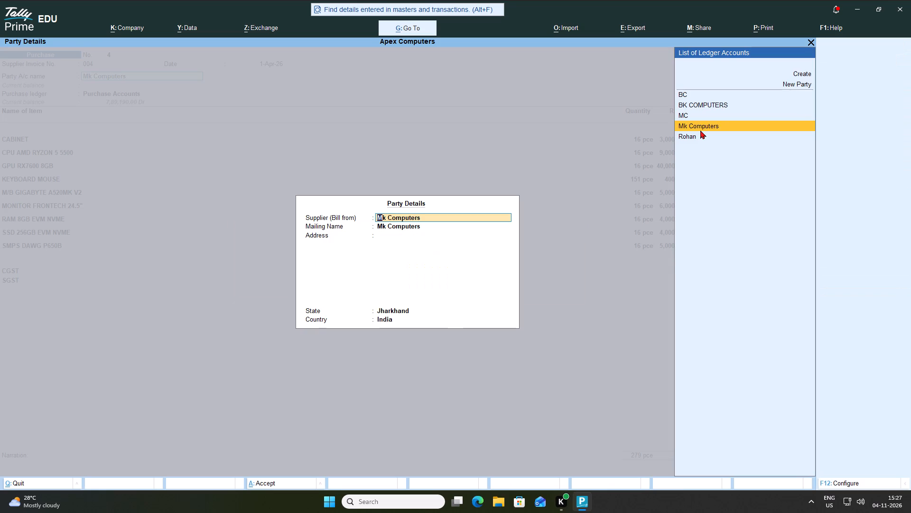
pyautogui.press('Return')
pyautogui.press('Return')
pyautogui.press('Return')
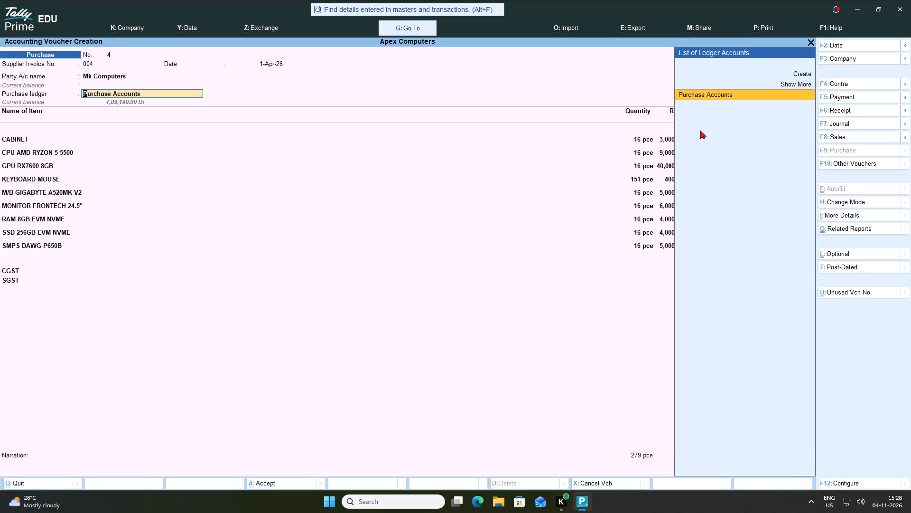
pyautogui.press('Return')
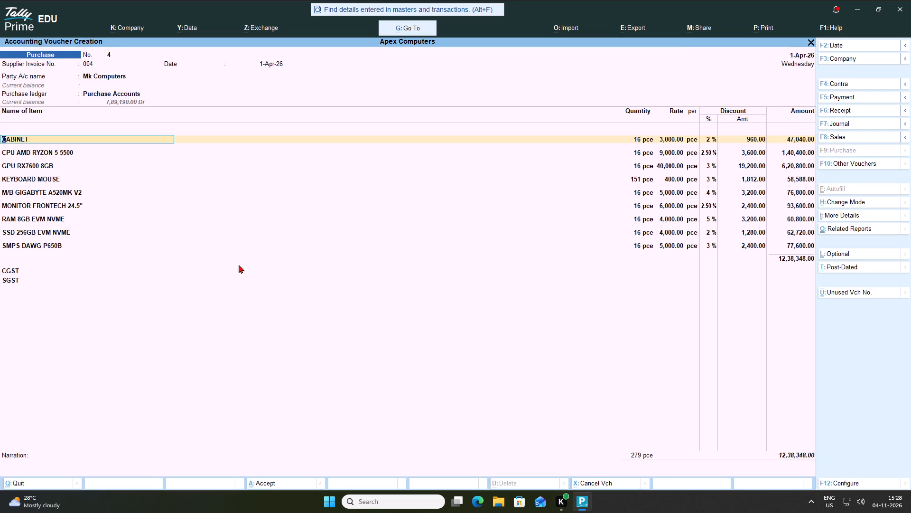
# Remove the SGST and CGST ledger lines from below the stock items in the voucher.
pyautogui.click(35, 271)
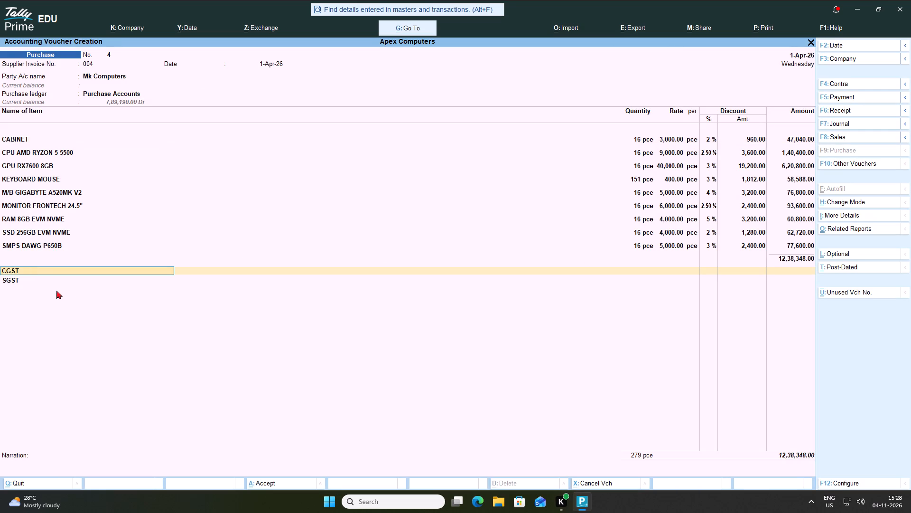
pyautogui.click(24, 283)
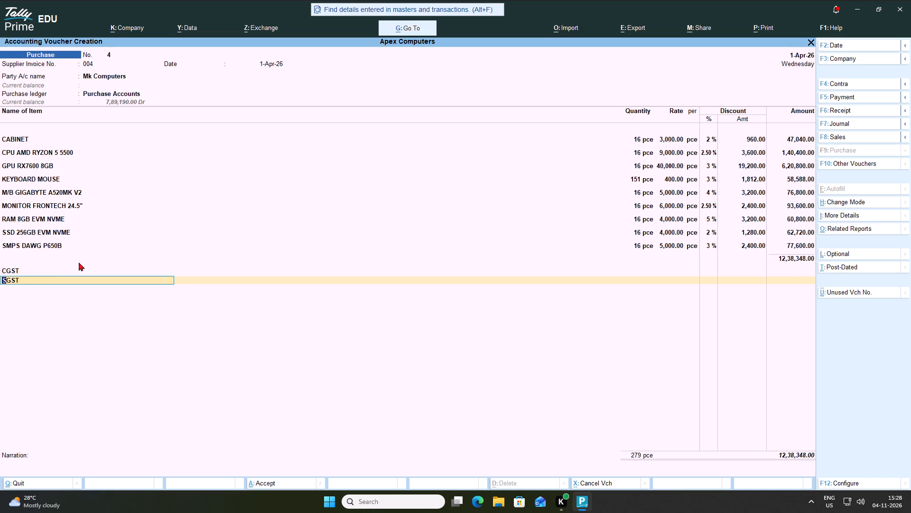
pyautogui.click(84, 243)
pyautogui.click(28, 280)
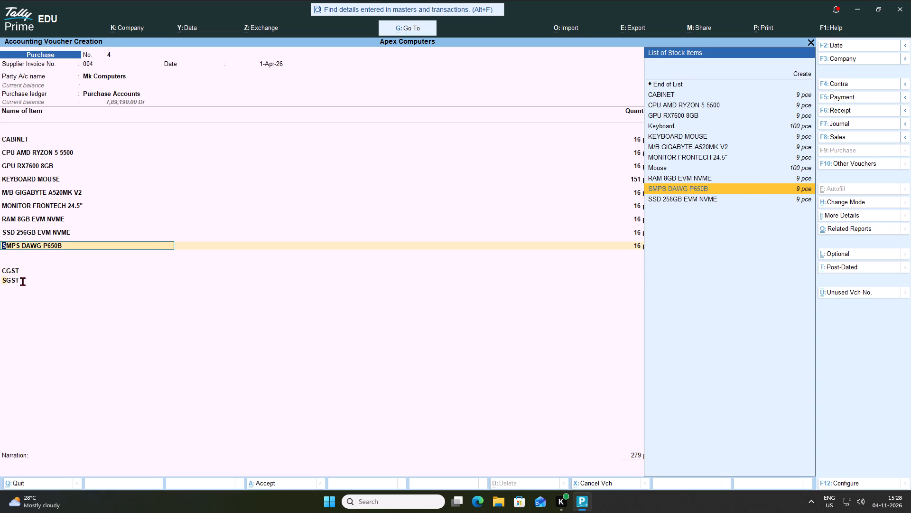
pyautogui.click(23, 282)
pyautogui.press('BackSpace')
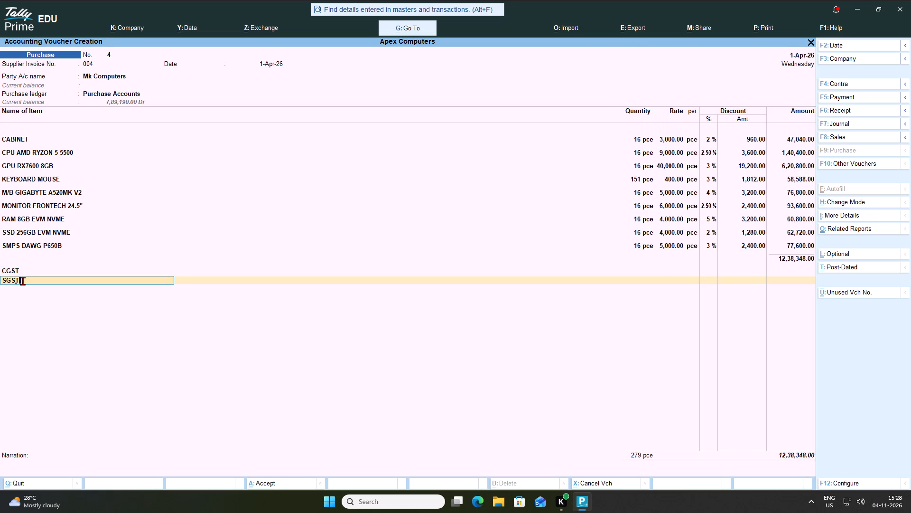
pyautogui.press('BackSpace')
pyautogui.press('BackSpace')
pyautogui.press('BackSpace')
pyautogui.press('BackSpace')
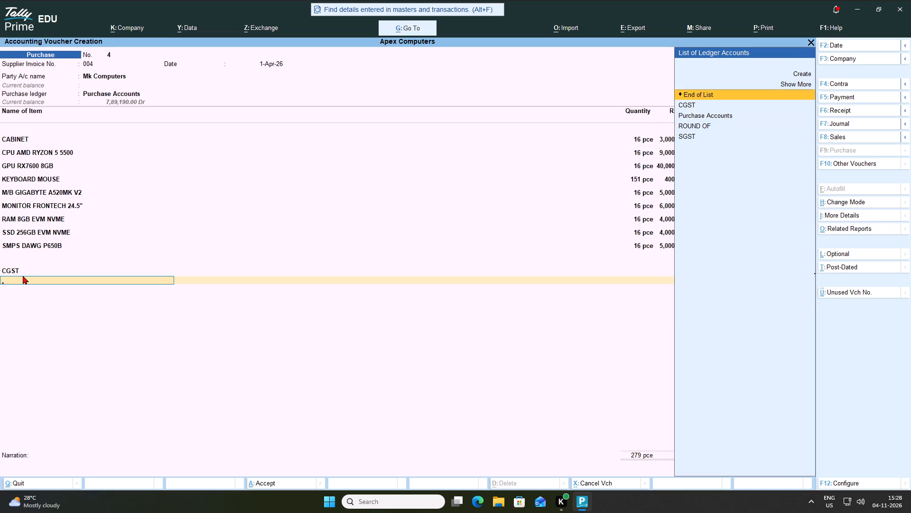
pyautogui.click(23, 270)
pyautogui.click(24, 271)
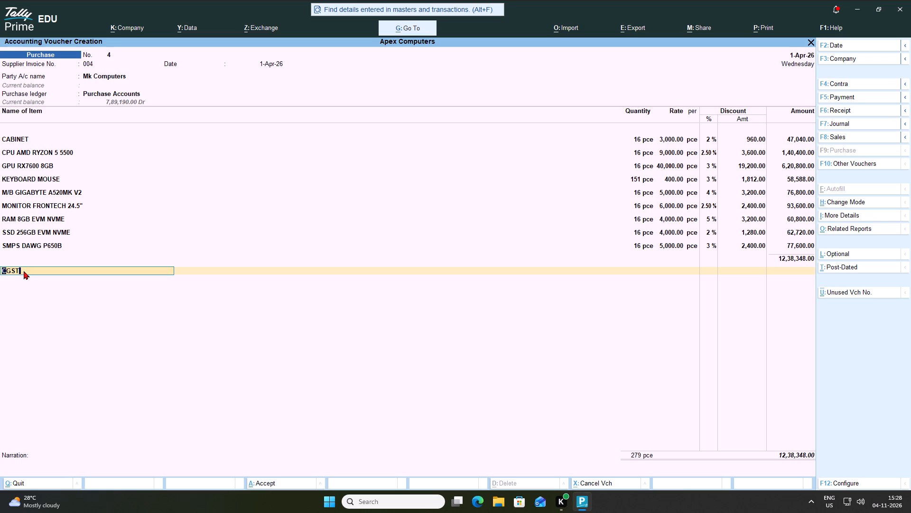
pyautogui.press('BackSpace')
pyautogui.press('BackSpace')
pyautogui.press('BackSpace')
pyautogui.press('BackSpace')
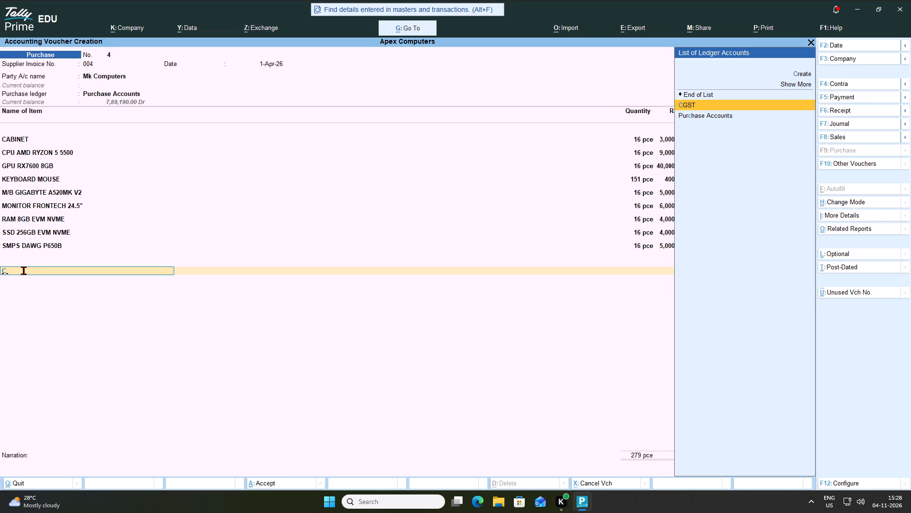
pyautogui.press('BackSpace')
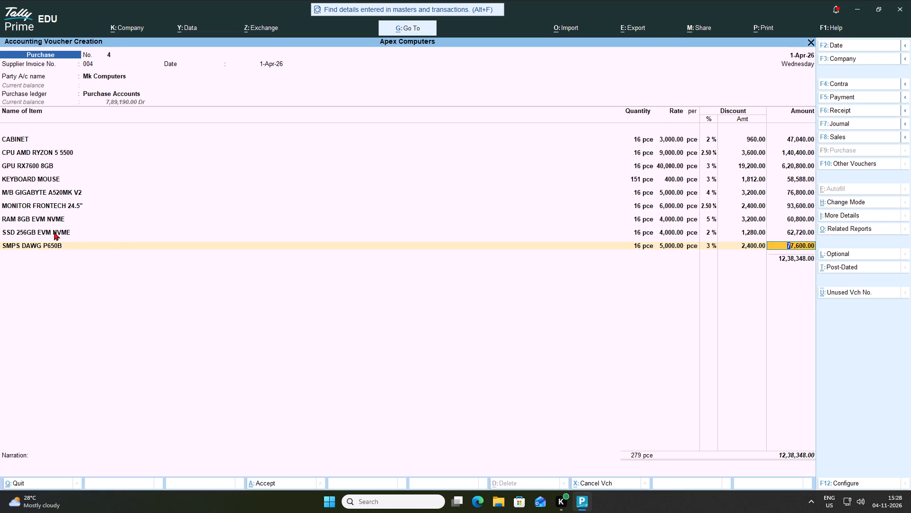
# Open the CABINET stock item's master from the voucher and review its group, units, duty rate and opening balance, making no changes.
pyautogui.click(54, 232)
pyautogui.click(53, 223)
pyautogui.click(55, 199)
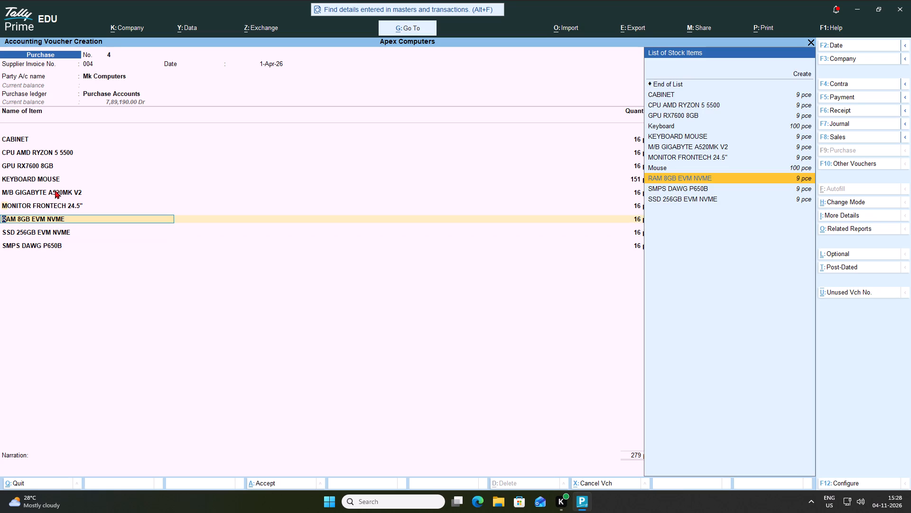
pyautogui.click(55, 190)
pyautogui.click(31, 143)
pyautogui.click(24, 143)
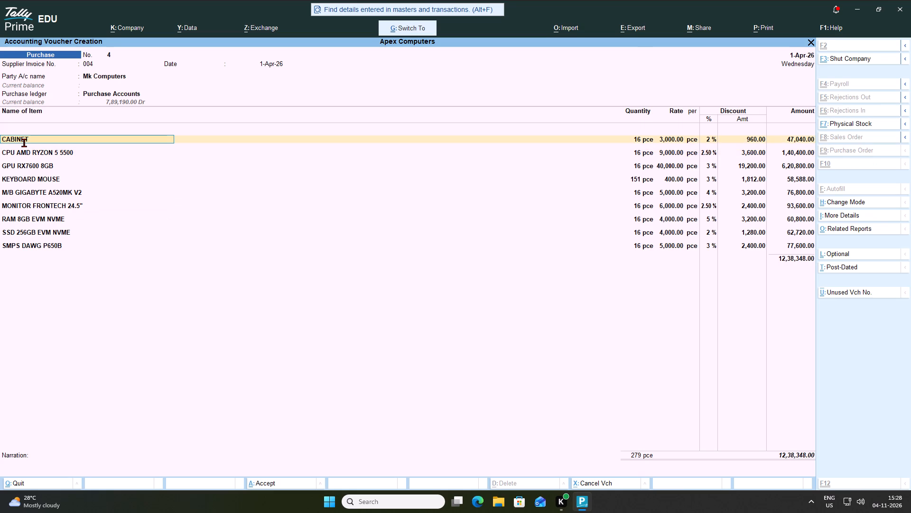
pyautogui.hotkey('ctrl', 'Return')
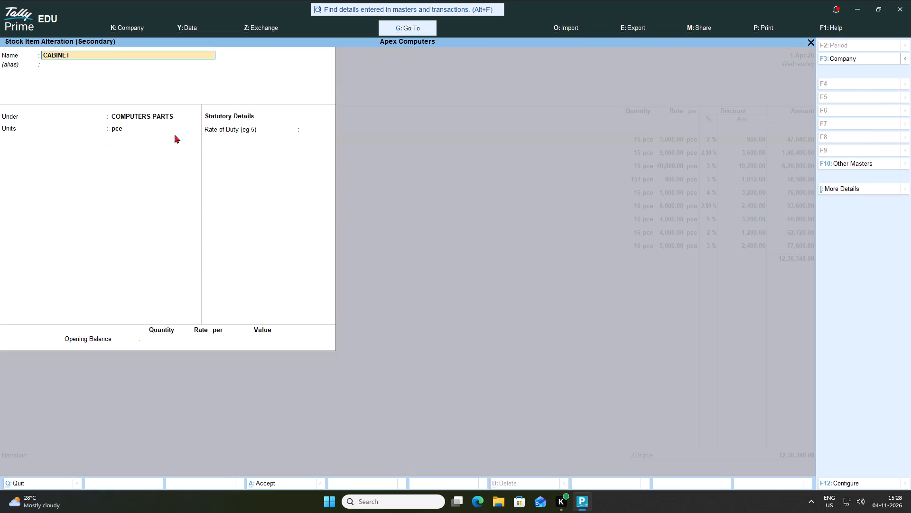
pyautogui.click(262, 328)
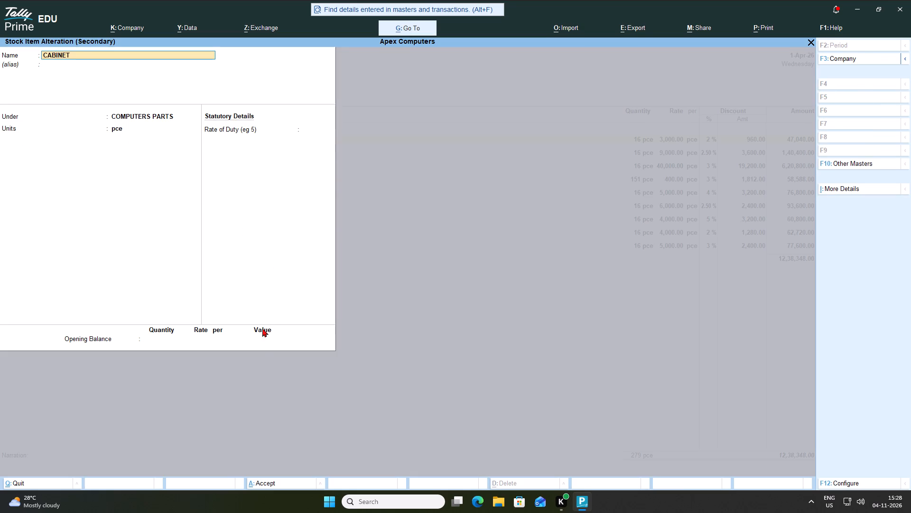
pyautogui.click(267, 339)
pyautogui.click(202, 336)
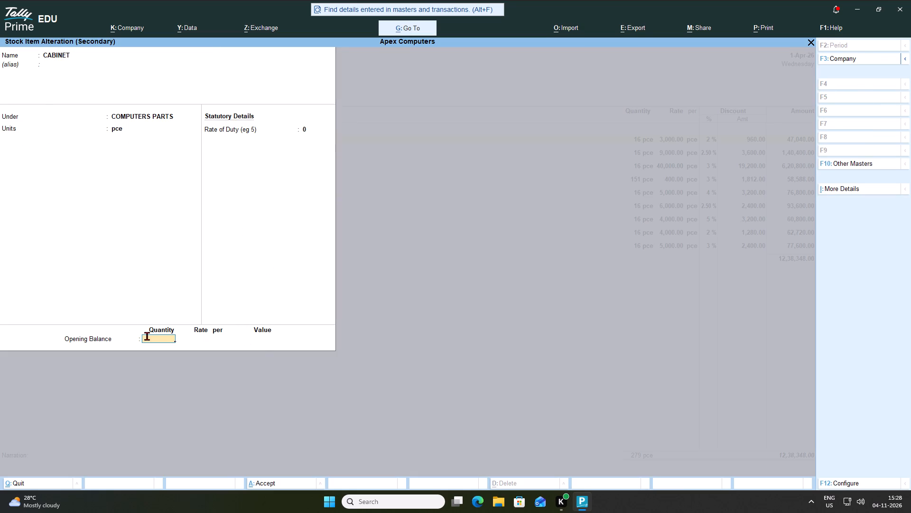
pyautogui.click(54, 93)
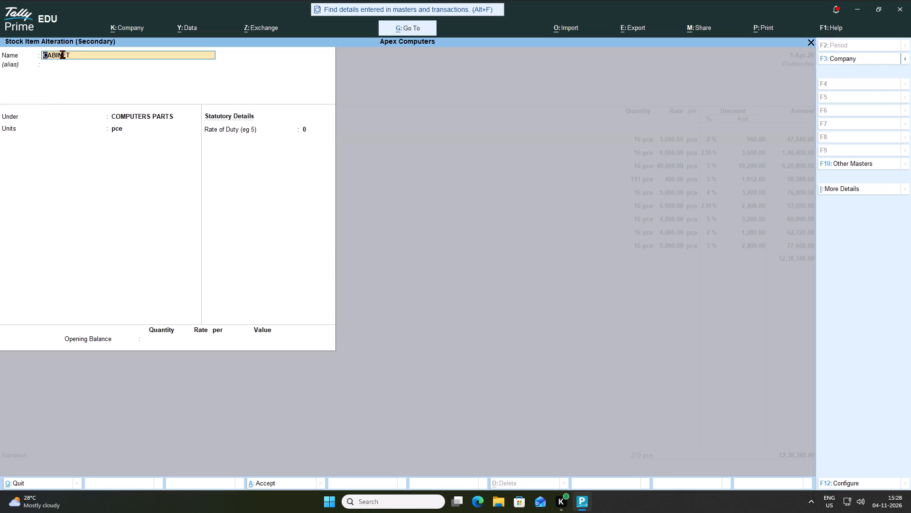
pyautogui.click(130, 118)
pyautogui.click(121, 123)
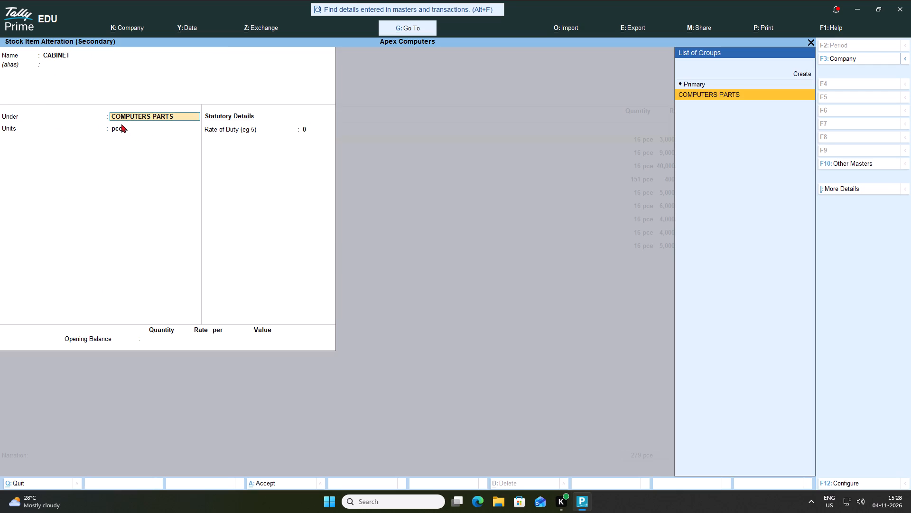
pyautogui.click(125, 129)
pyautogui.click(114, 131)
pyautogui.press('Return')
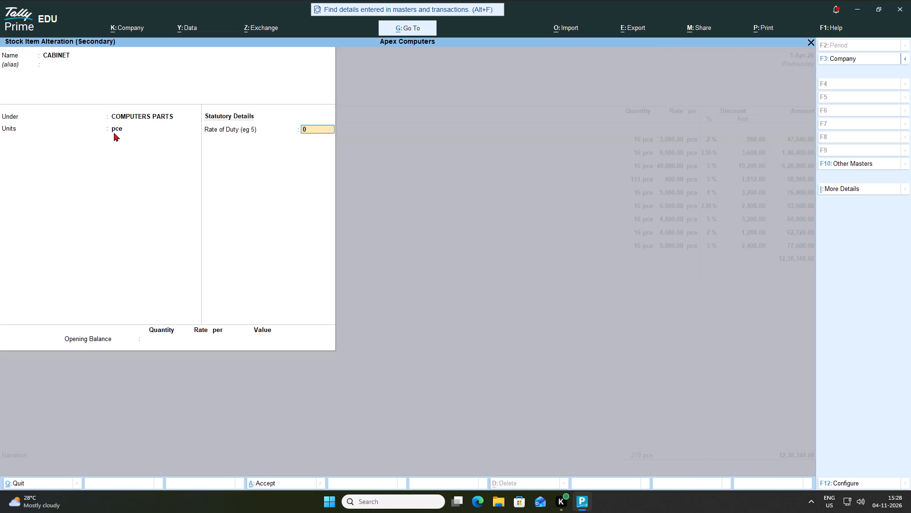
pyautogui.click(117, 127)
pyautogui.press('Return')
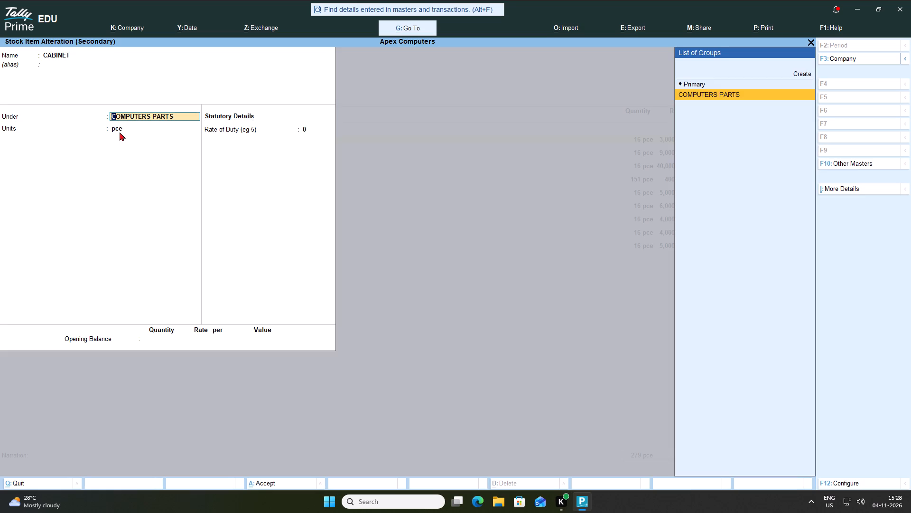
pyautogui.press('Return')
pyautogui.press('Return')
pyautogui.press('Return')
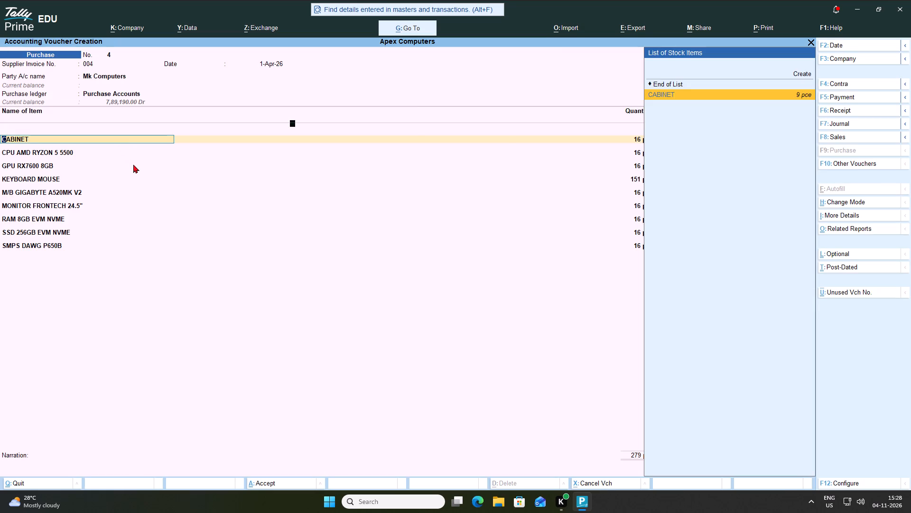
# Go through CABINET's item allocations for Main Location and Godown 1, accepting the existing quantities, rates, discounts and amounts.
pyautogui.press('Return')
pyautogui.press('Return')
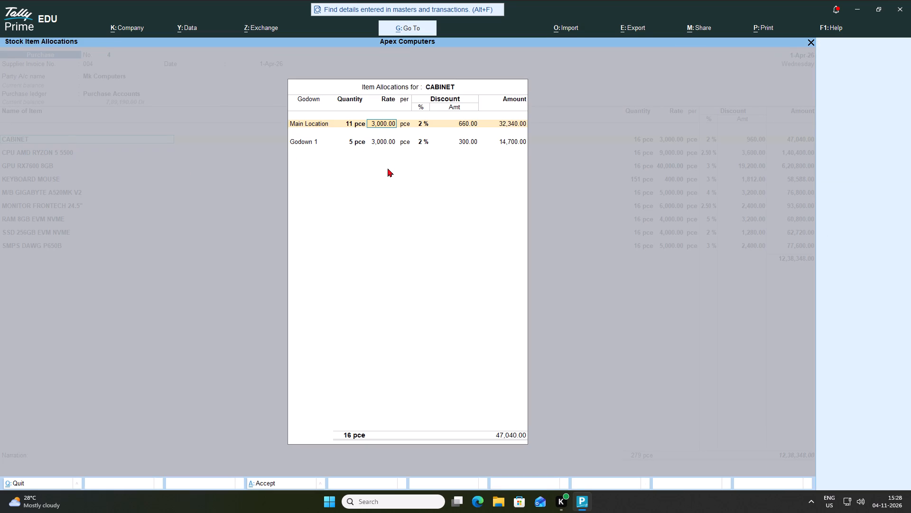
pyautogui.press('Return')
pyautogui.press('Return')
pyautogui.press('Return')
pyautogui.press('Return')
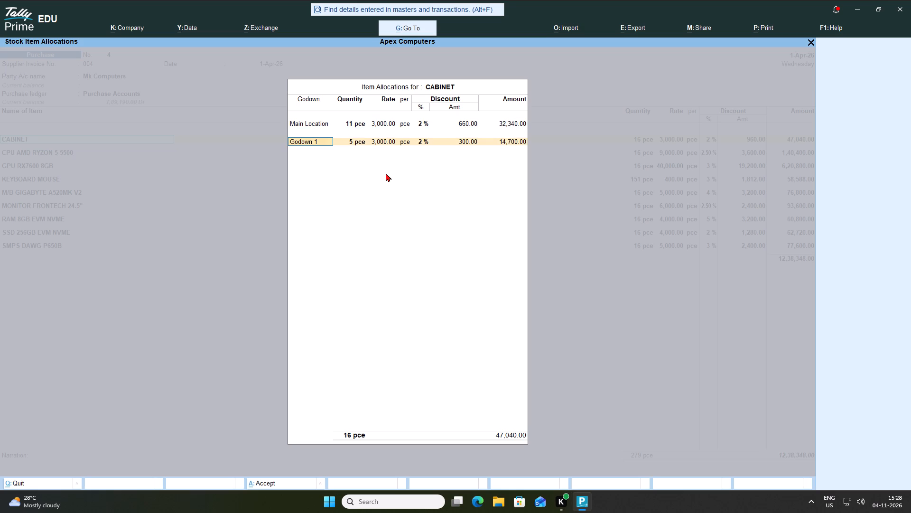
pyautogui.press('Return')
pyautogui.press('Return')
pyautogui.press('Return')
pyautogui.press('Return')
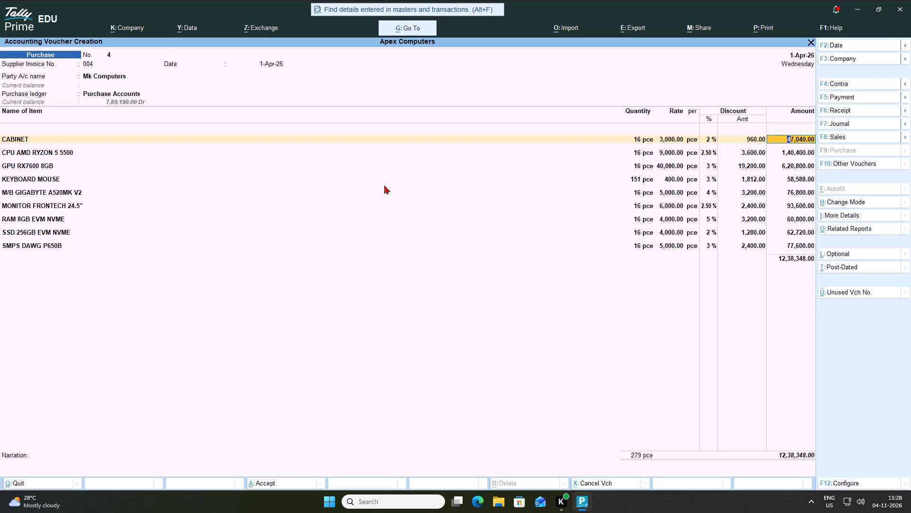
pyautogui.press('Return')
# Go through CPU AMD RYZEN 5 5500's item allocations for Main Location and Godown 1, accepting the existing quantities, rates, discounts and amounts.
pyautogui.press('Return')
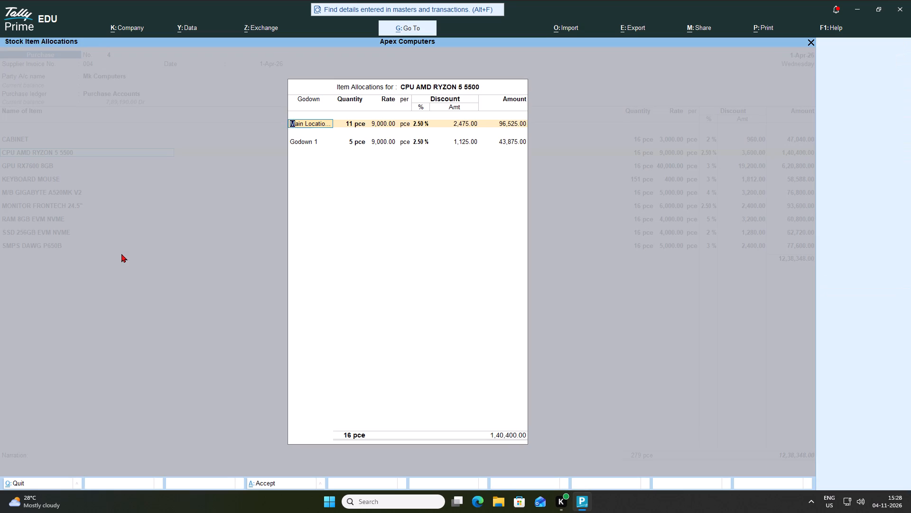
pyautogui.press('Return')
pyautogui.press('Return')
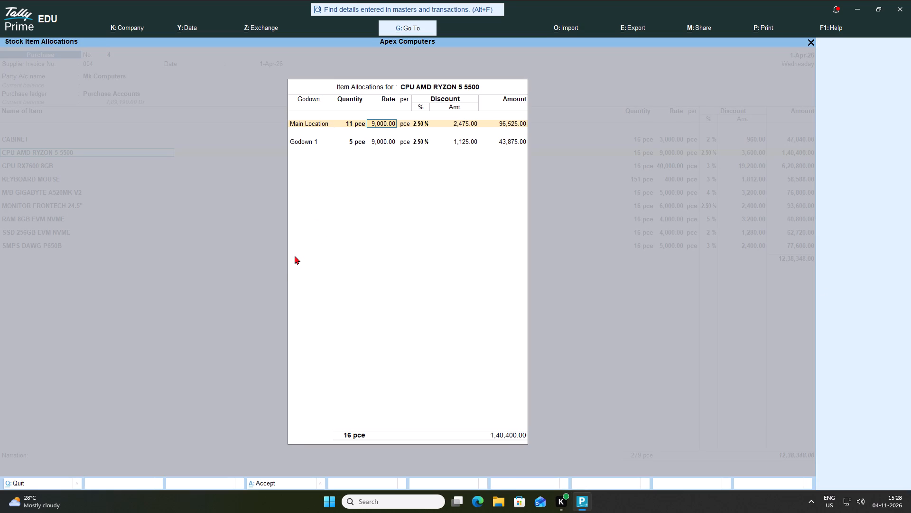
pyautogui.press('Return')
pyautogui.press('Return')
pyautogui.press('Return')
pyautogui.press('Return')
pyautogui.press('Return')
pyautogui.press('Return')
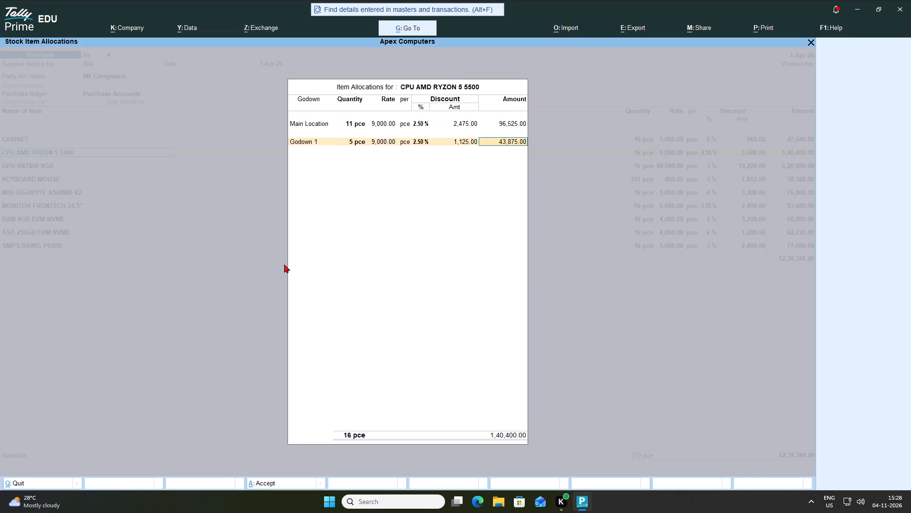
pyautogui.press('Return')
pyautogui.press('Return')
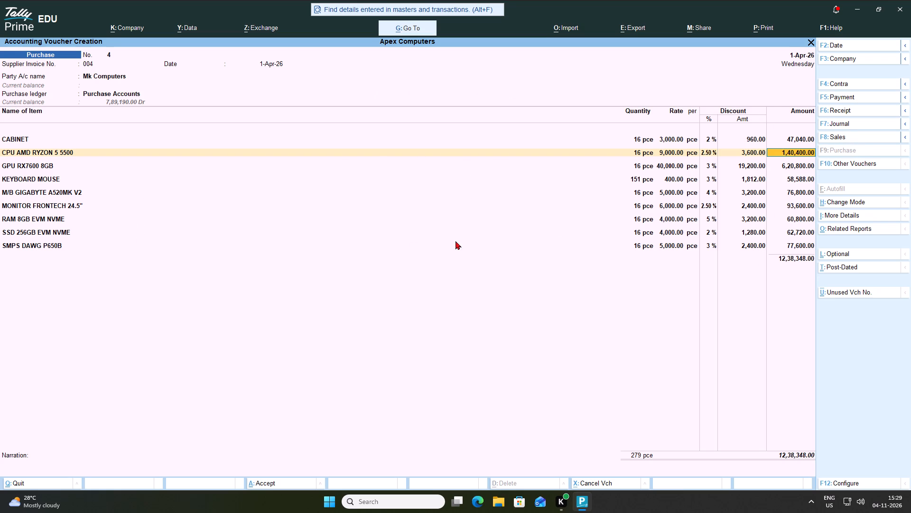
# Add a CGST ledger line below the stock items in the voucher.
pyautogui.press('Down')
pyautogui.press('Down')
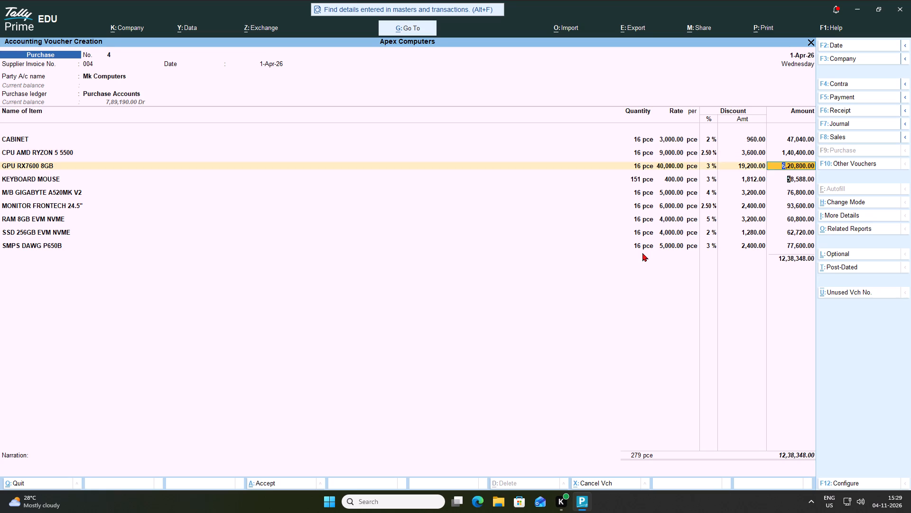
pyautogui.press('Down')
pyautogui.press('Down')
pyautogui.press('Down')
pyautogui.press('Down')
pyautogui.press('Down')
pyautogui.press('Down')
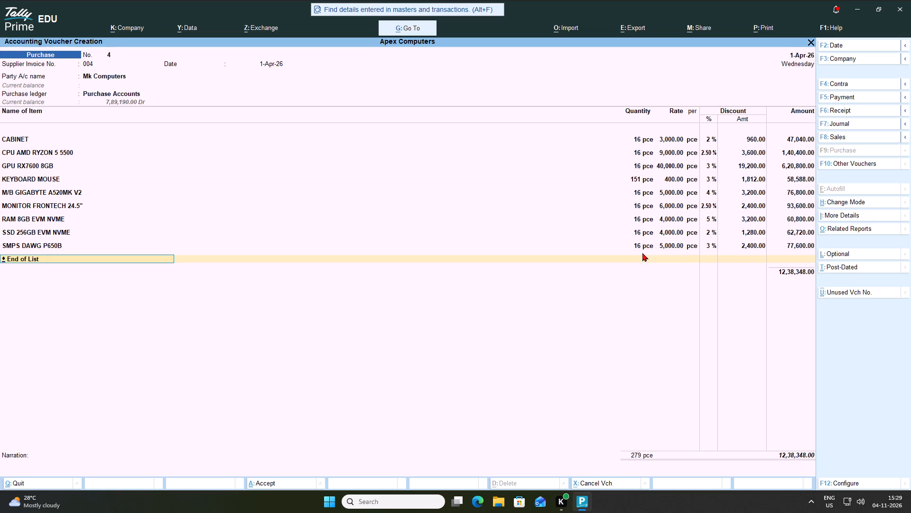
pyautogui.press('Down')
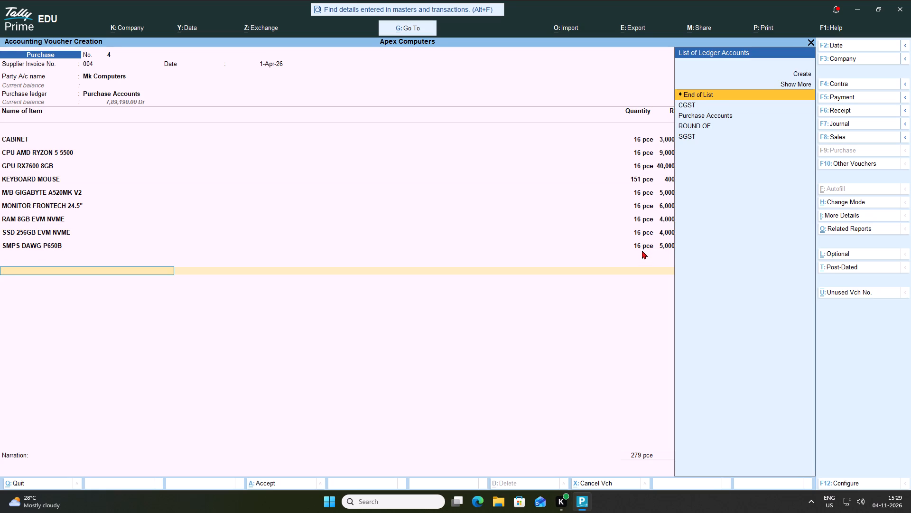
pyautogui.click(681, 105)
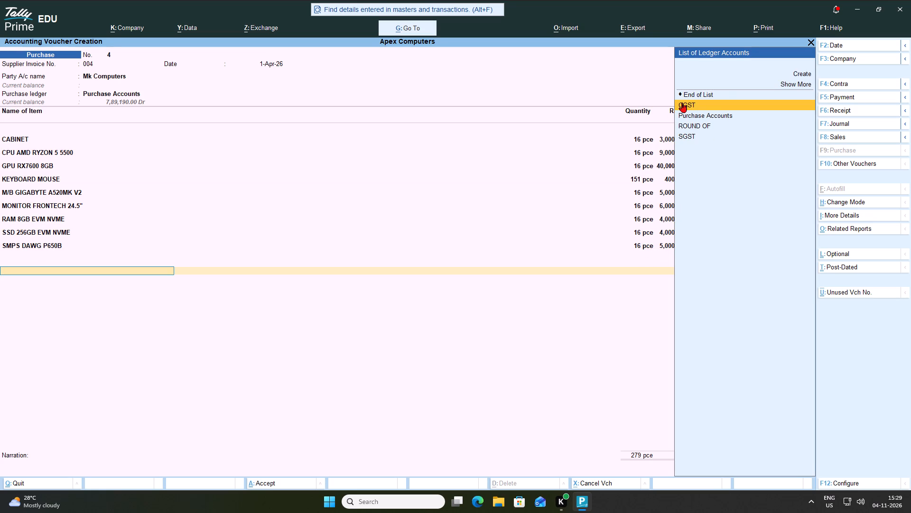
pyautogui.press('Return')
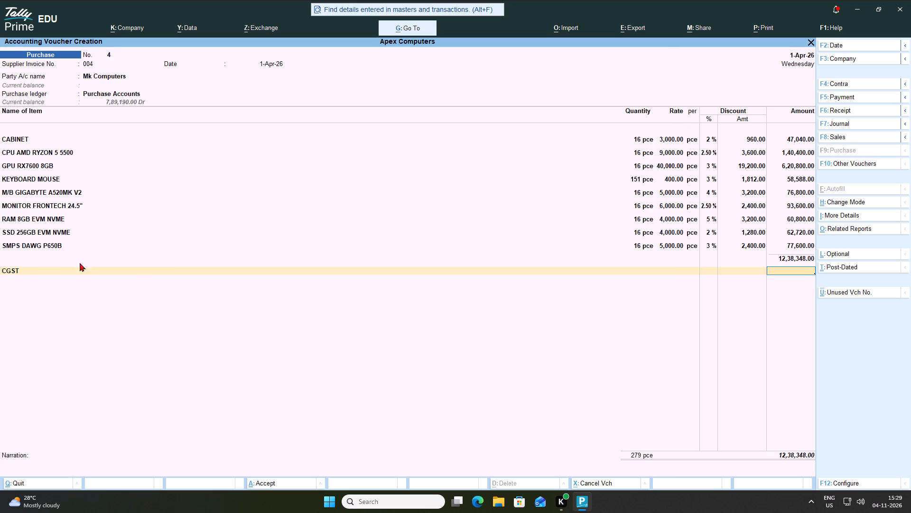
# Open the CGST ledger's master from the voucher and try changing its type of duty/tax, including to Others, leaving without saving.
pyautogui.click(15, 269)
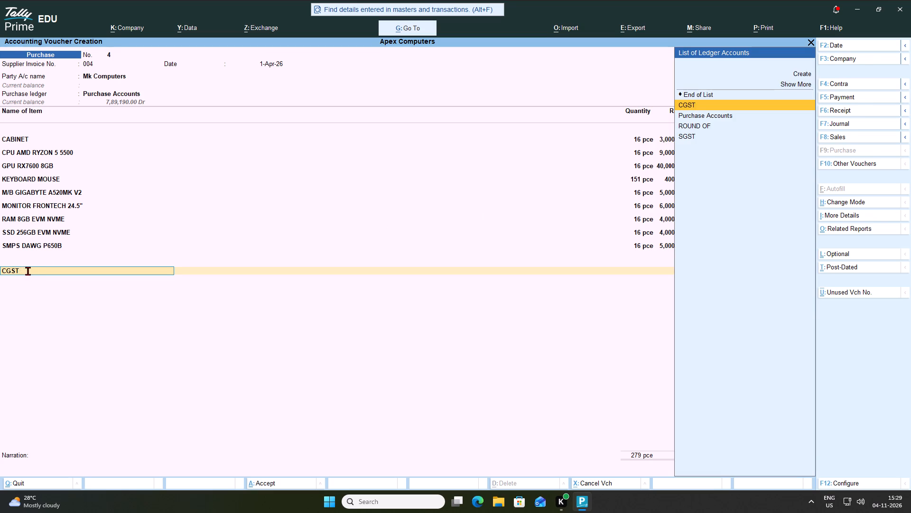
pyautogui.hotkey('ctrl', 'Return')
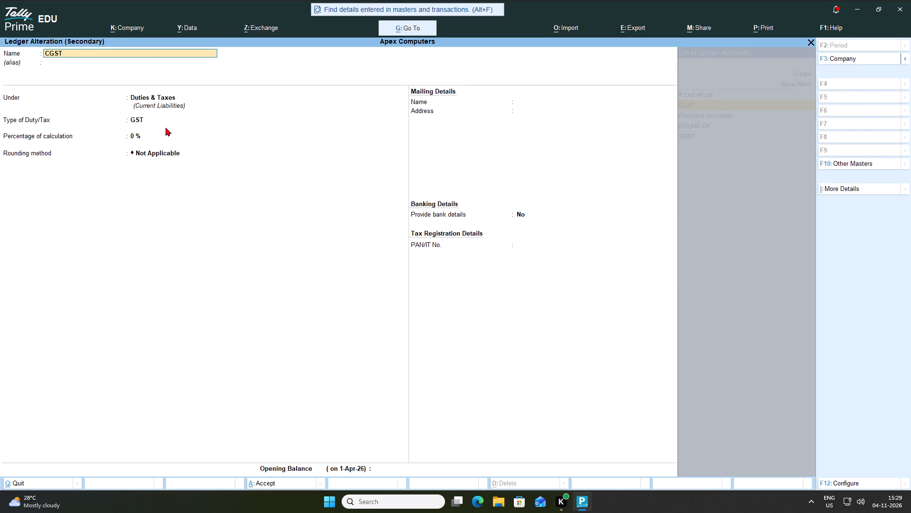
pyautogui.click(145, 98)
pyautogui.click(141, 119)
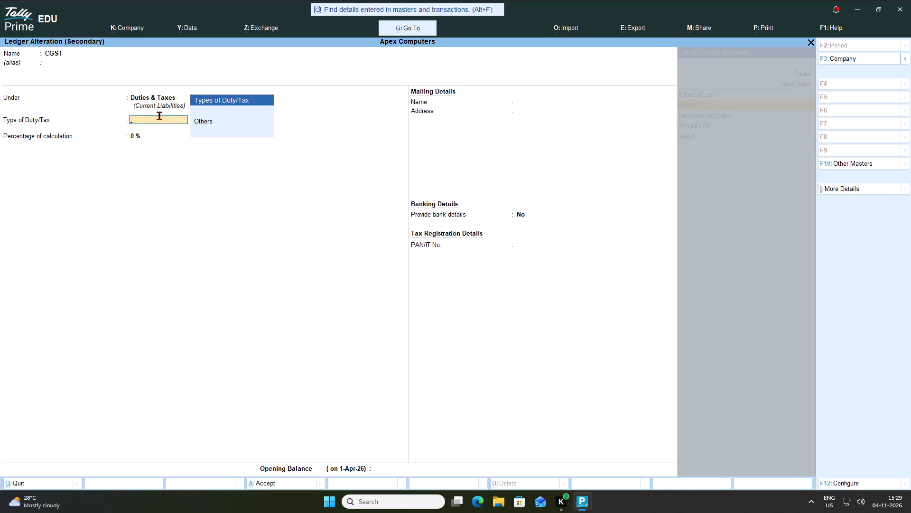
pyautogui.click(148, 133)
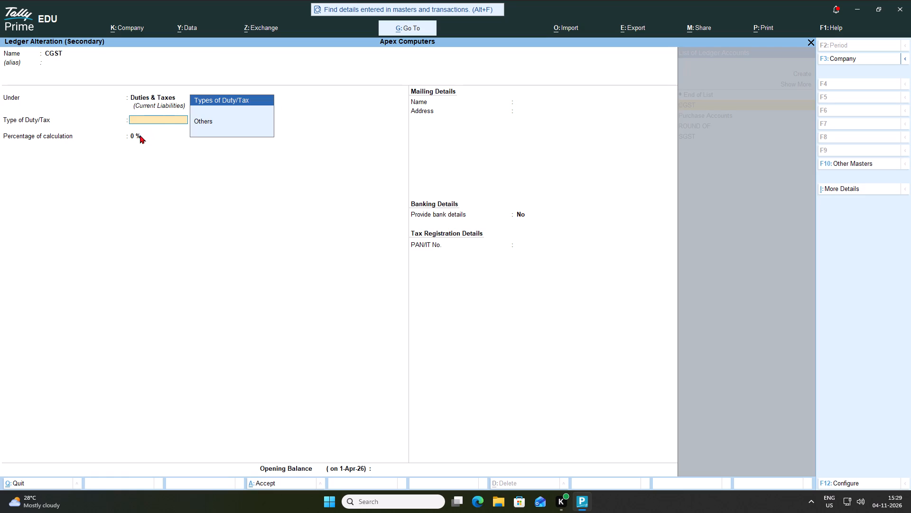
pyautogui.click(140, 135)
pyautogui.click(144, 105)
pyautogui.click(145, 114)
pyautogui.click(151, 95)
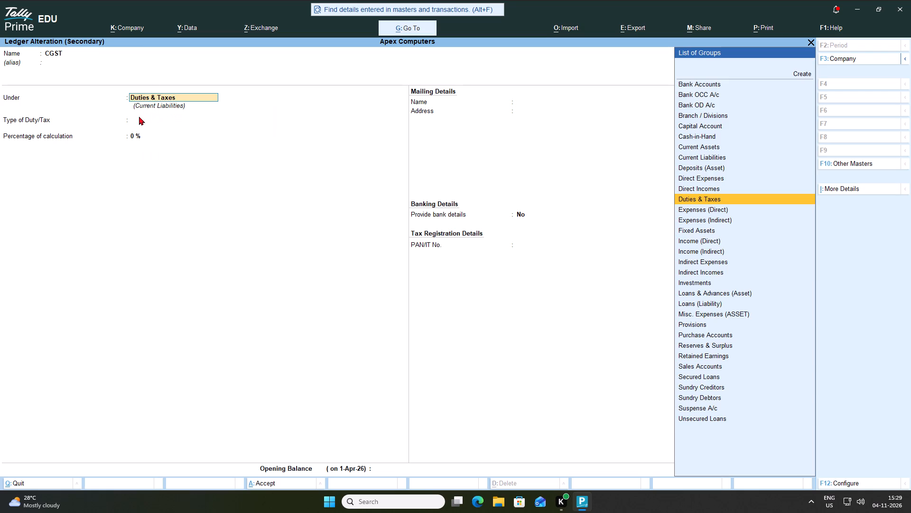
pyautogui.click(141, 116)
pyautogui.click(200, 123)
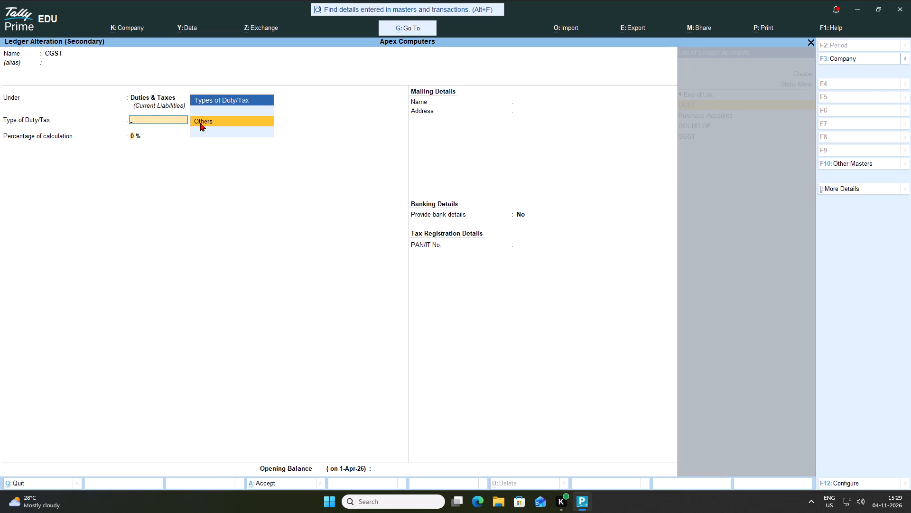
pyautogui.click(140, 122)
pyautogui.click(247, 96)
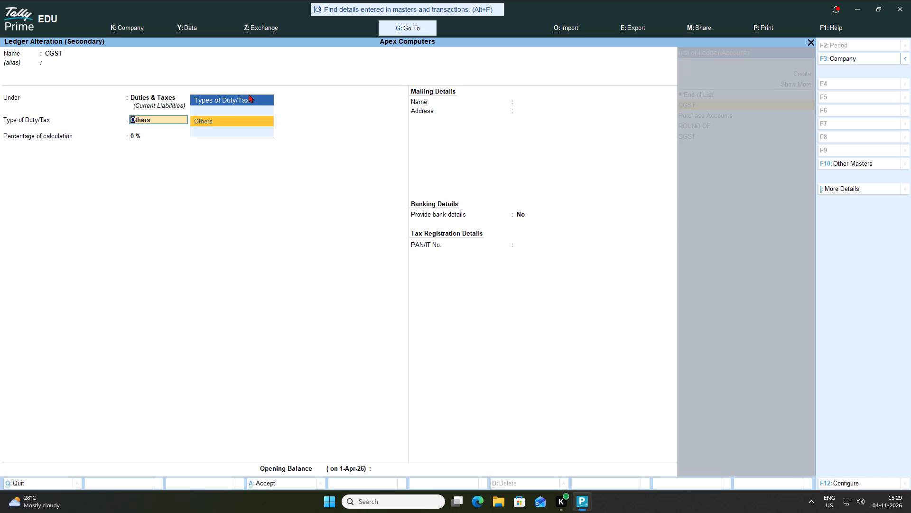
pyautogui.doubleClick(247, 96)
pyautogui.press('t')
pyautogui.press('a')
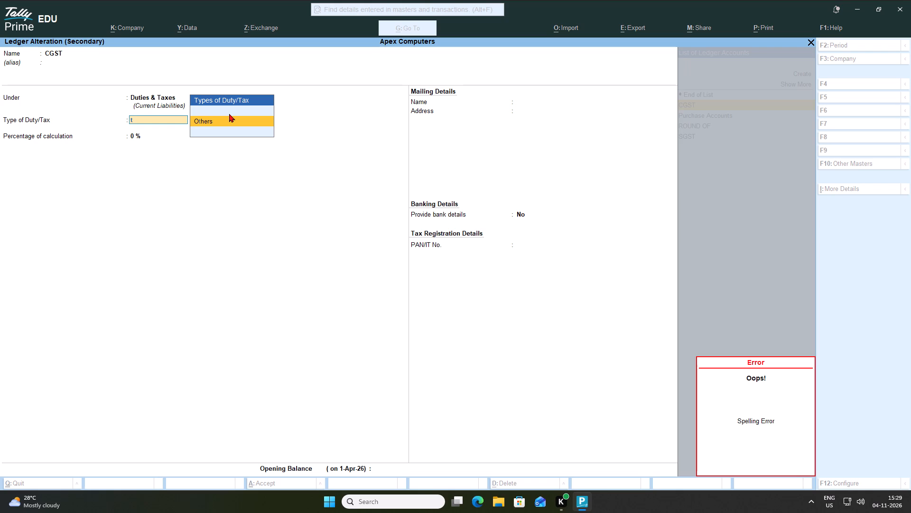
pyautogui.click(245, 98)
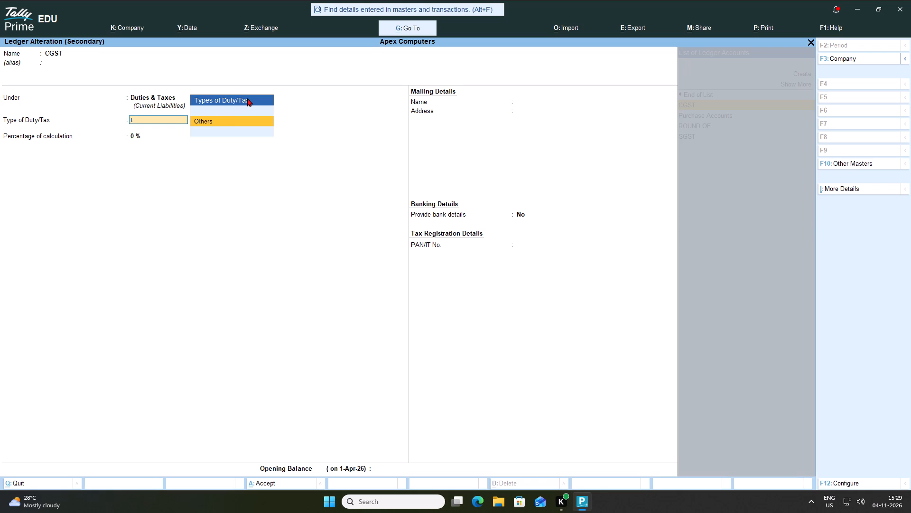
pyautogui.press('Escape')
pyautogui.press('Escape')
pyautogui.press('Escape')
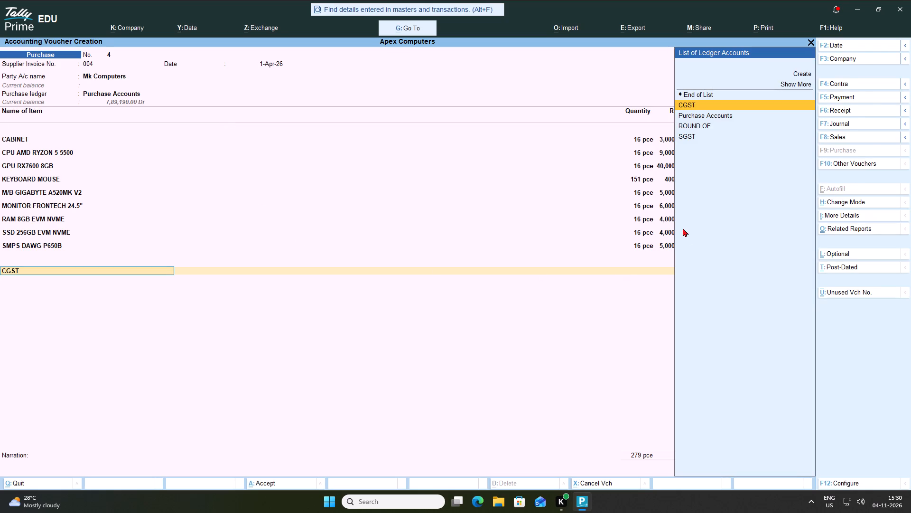
# Reopen the CGST ledger's master and review its tax and banking details, making no changes.
pyautogui.hotkey('ctrl', 'Return')
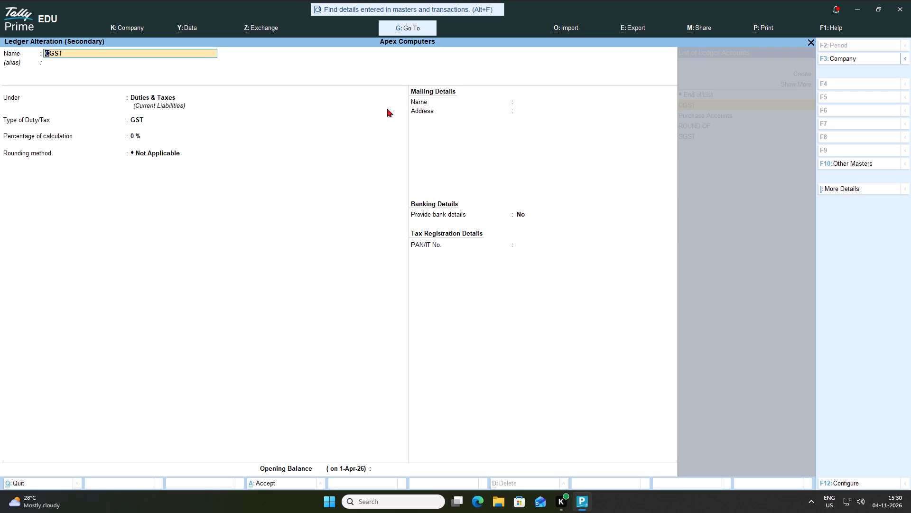
pyautogui.click(464, 214)
pyautogui.click(502, 215)
pyautogui.press('Escape')
pyautogui.press('Escape')
pyautogui.press('Escape')
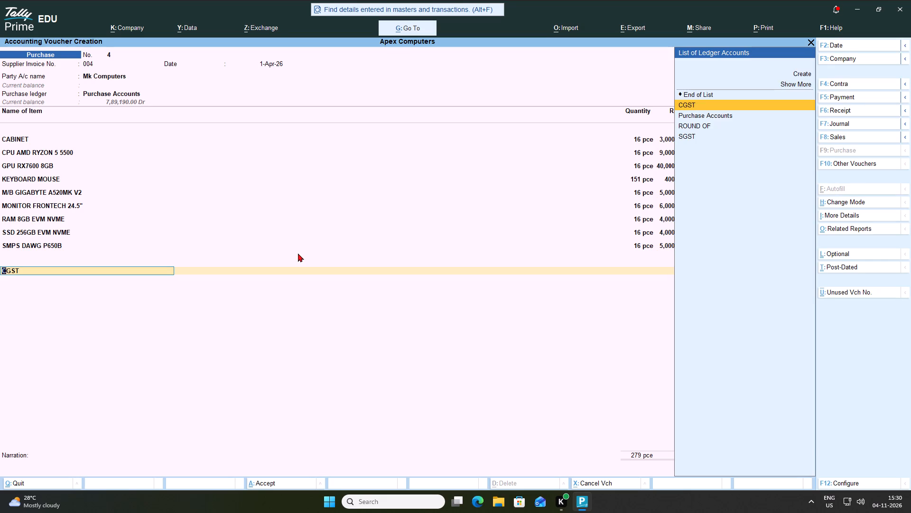
# Clear the CGST line and quit the Mk Computers purchase voucher without saving it.
pyautogui.press('Escape')
pyautogui.press('Escape')
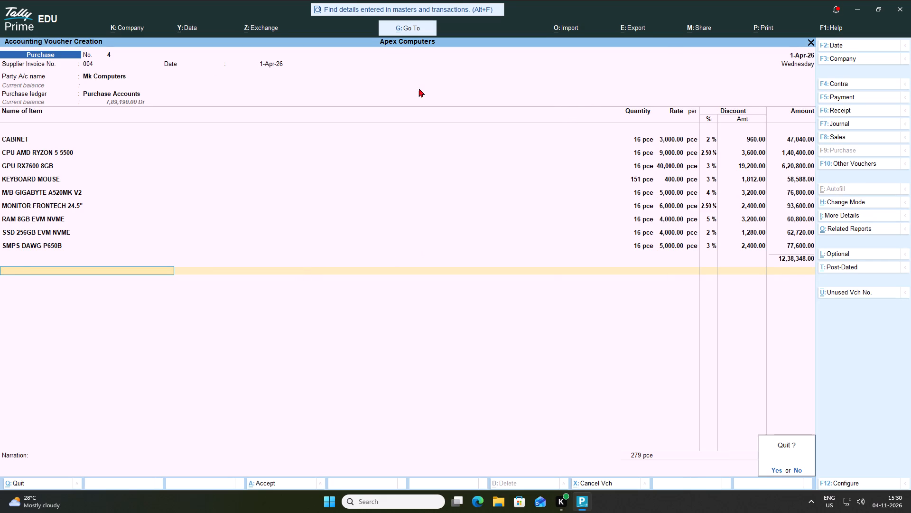
pyautogui.click(64, 55)
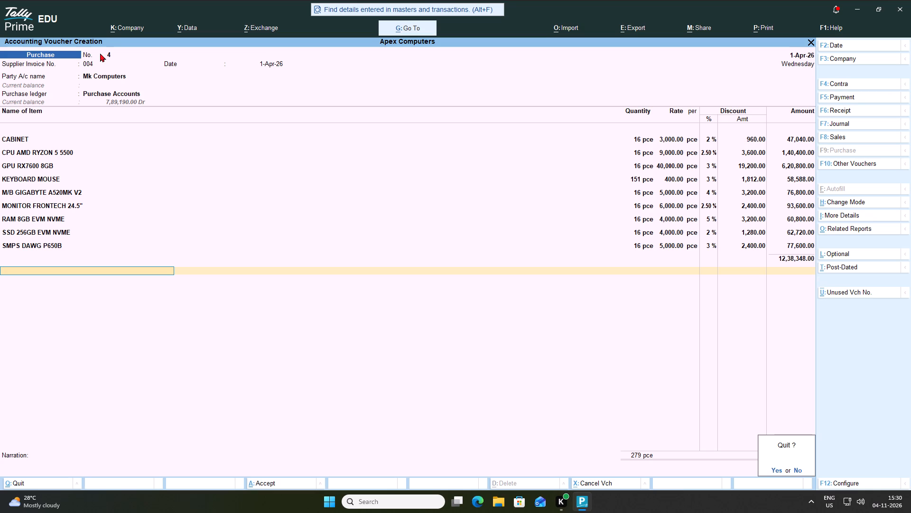
pyautogui.click(100, 53)
pyautogui.doubleClick(112, 54)
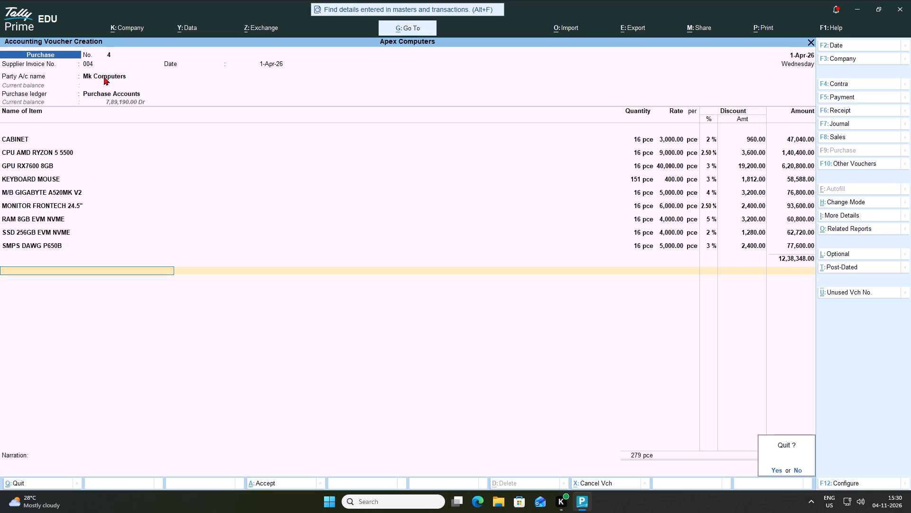
pyautogui.click(104, 76)
pyautogui.click(104, 76)
pyautogui.click(104, 76)
pyautogui.press('Return')
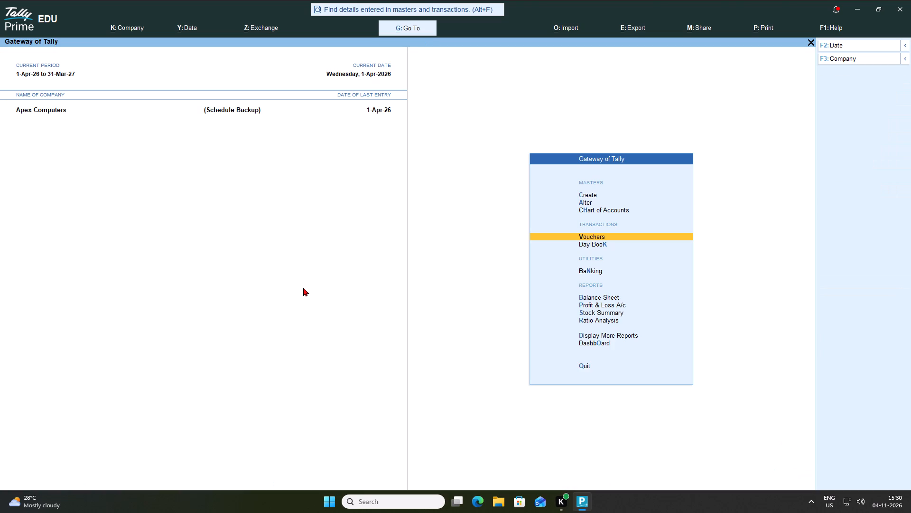
# Start a new purchase voucher with supplier invoice number 04 dated 1-Apr-26.
pyautogui.click(586, 235)
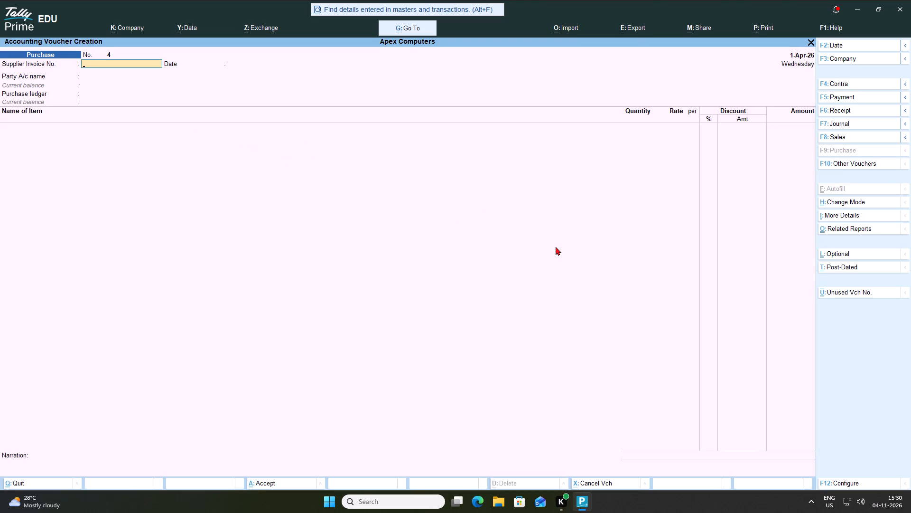
pyautogui.write('04')
pyautogui.press('Return')
pyautogui.press('Return')
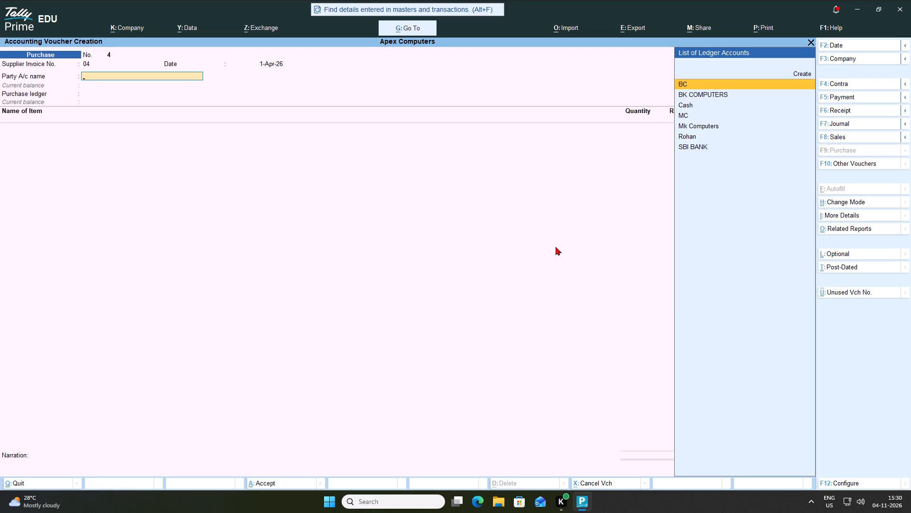
# Choose BK COMPUTERS as the party with its default supplier details and blank receipt details, and Purchase Accounts as the purchase ledger.
pyautogui.press('Down')
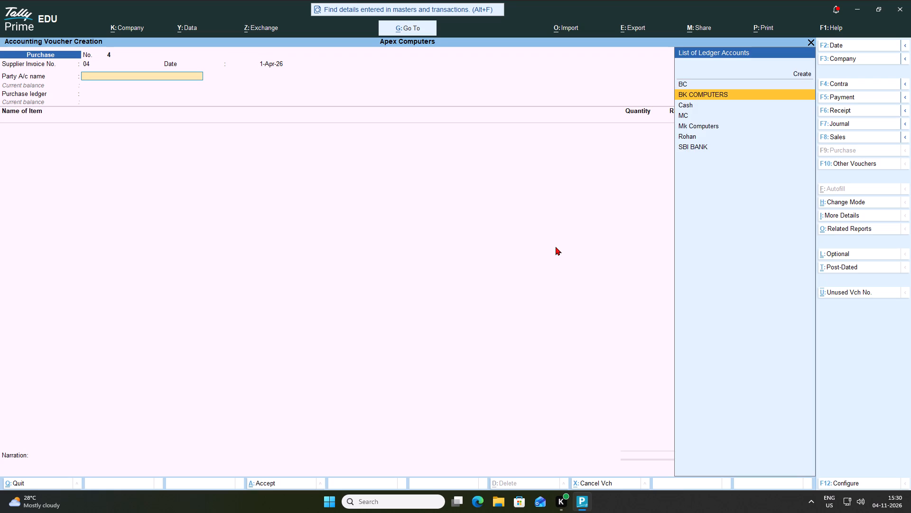
pyautogui.press('Up')
pyautogui.press('Return')
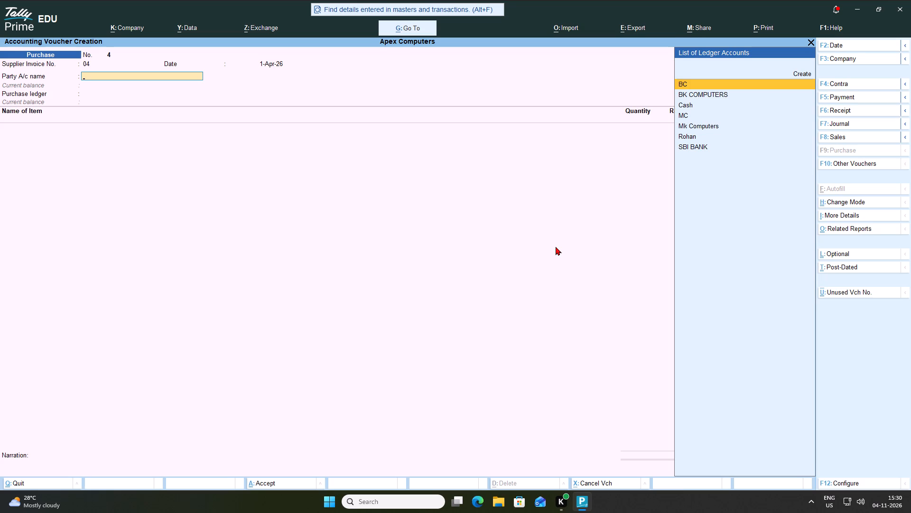
pyautogui.press('Return')
pyautogui.press('Return')
pyautogui.press('Return')
pyautogui.press('Return')
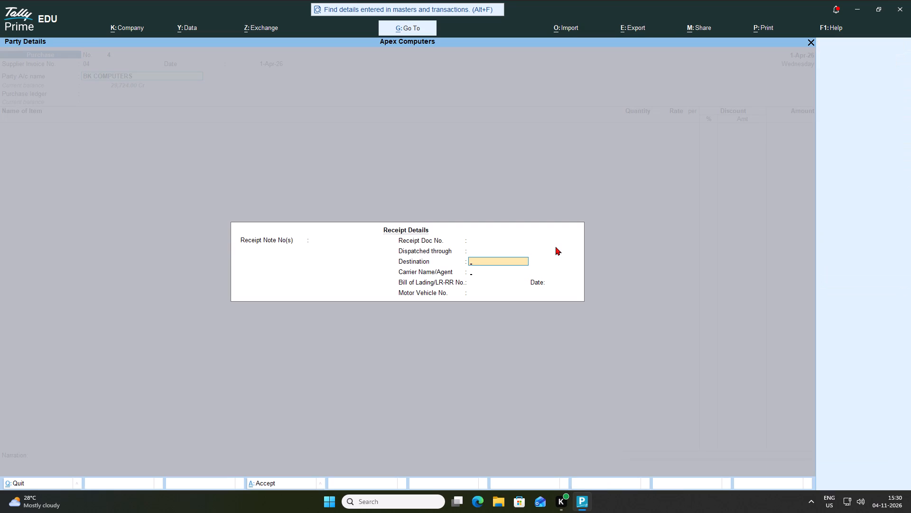
pyautogui.press('Return')
pyautogui.press('Return')
pyautogui.press('Return')
pyautogui.press('Return')
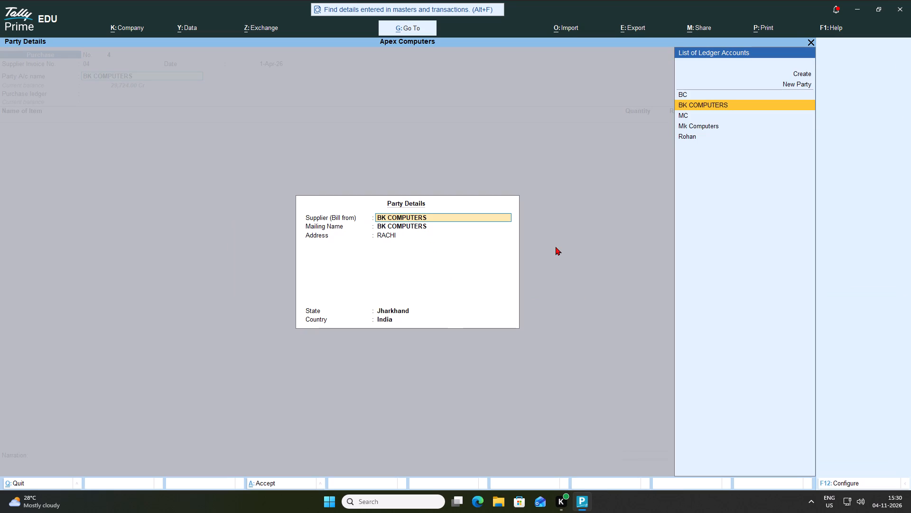
pyautogui.press('Return')
pyautogui.press('Return')
pyautogui.press('Return')
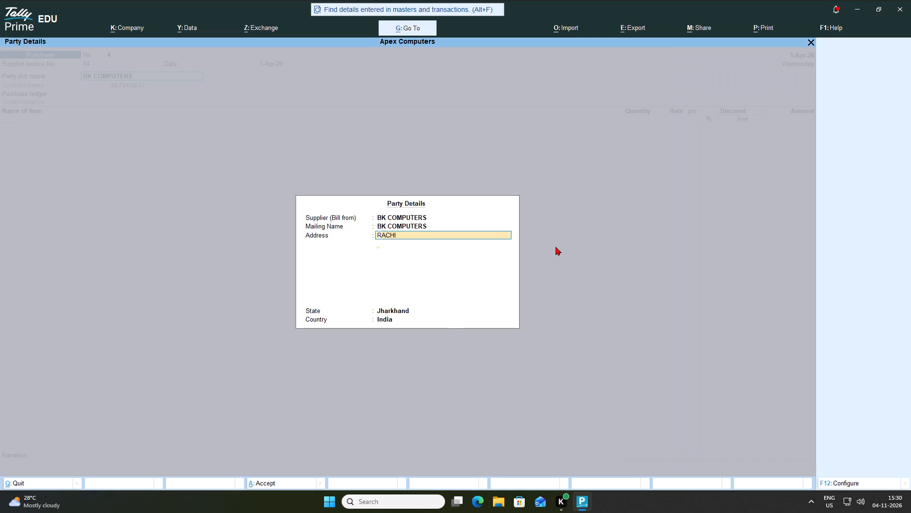
pyautogui.press('Return')
pyautogui.press('Return')
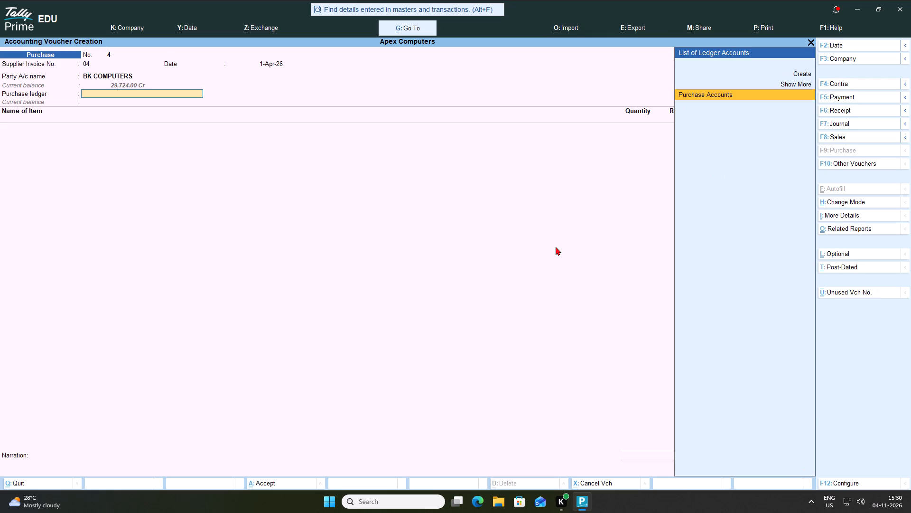
pyautogui.press('Return')
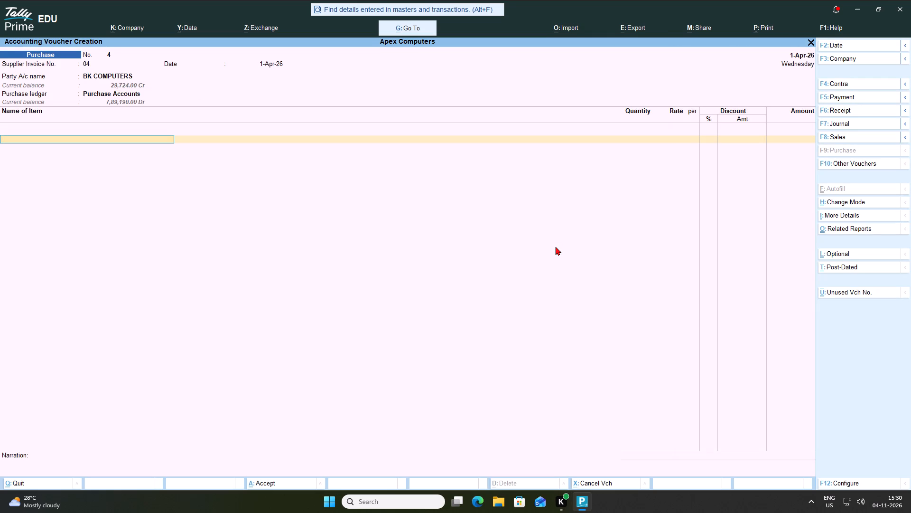
# Select Keyboard as the first stock item of the purchase voucher.
pyautogui.press('space')
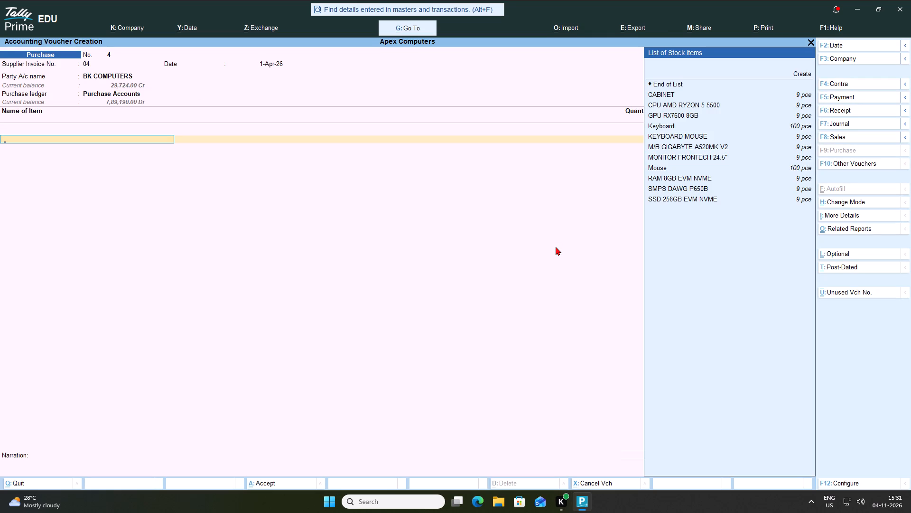
pyautogui.press('Down')
pyautogui.press('Down')
pyautogui.press('Down')
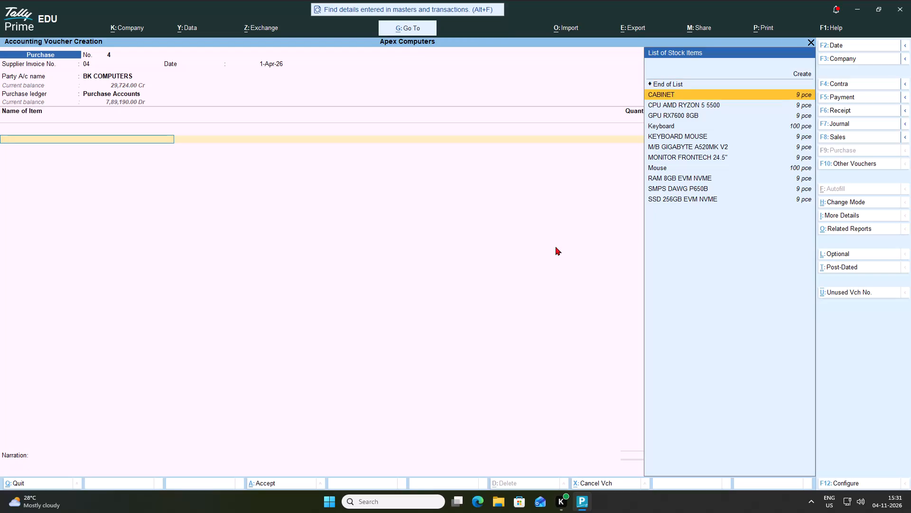
pyautogui.press('Down')
pyautogui.press('Down')
pyautogui.press('Down')
pyautogui.press('Return')
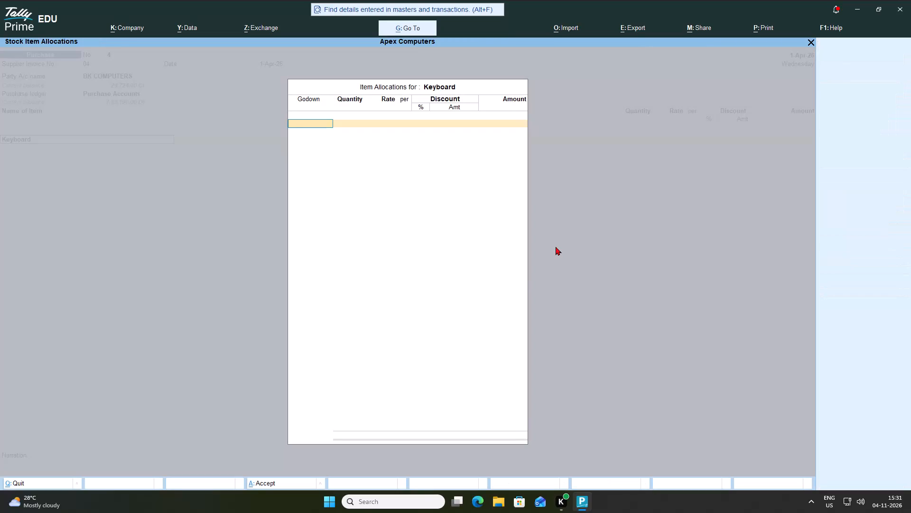
# Allocate 1 pce of Keyboard to Main Location at the rate of 150.00 per pce and complete the item line.
pyautogui.press('space')
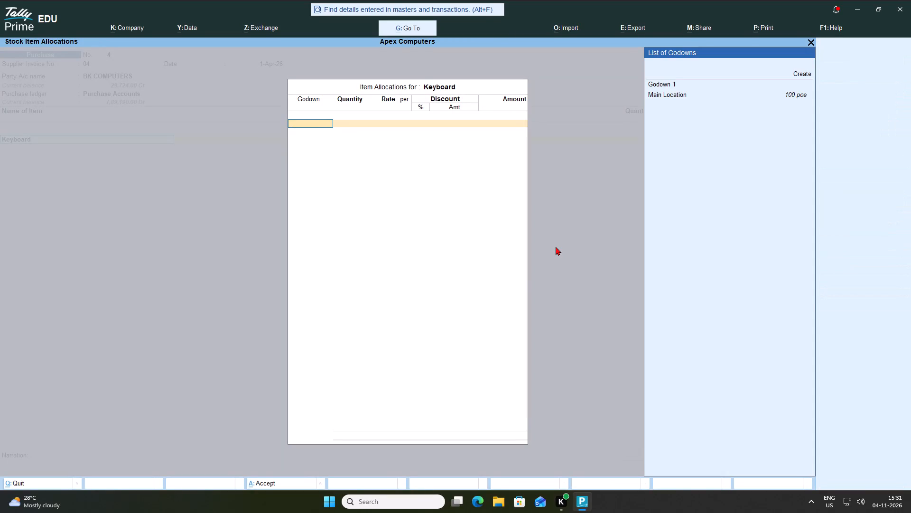
pyautogui.press('Down')
pyautogui.press('Down')
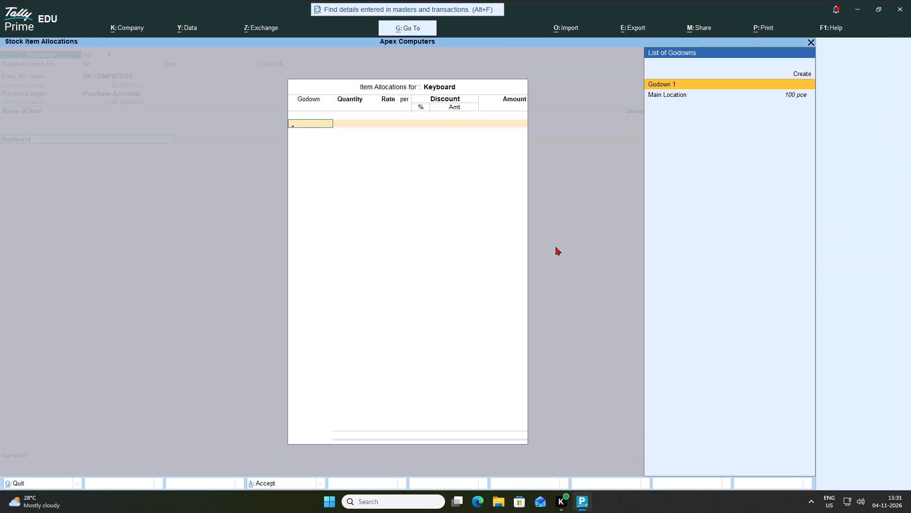
pyautogui.press('Down')
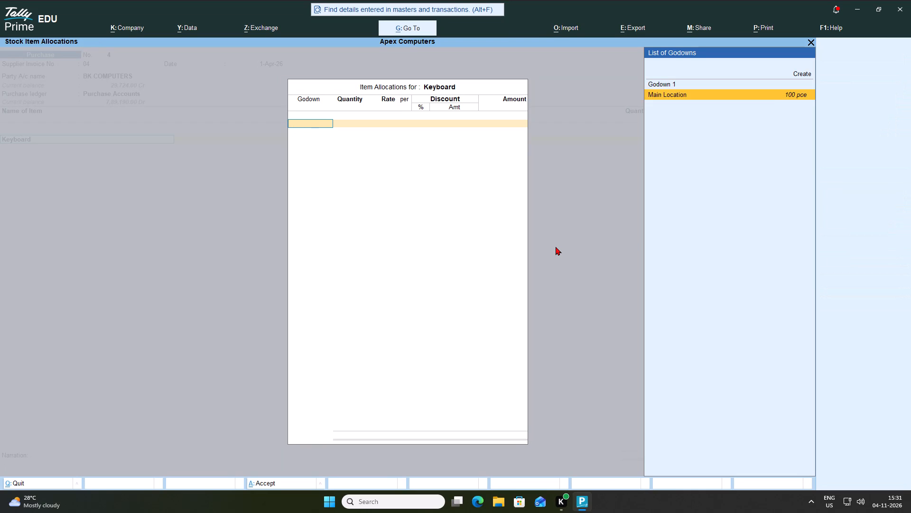
pyautogui.press('Return')
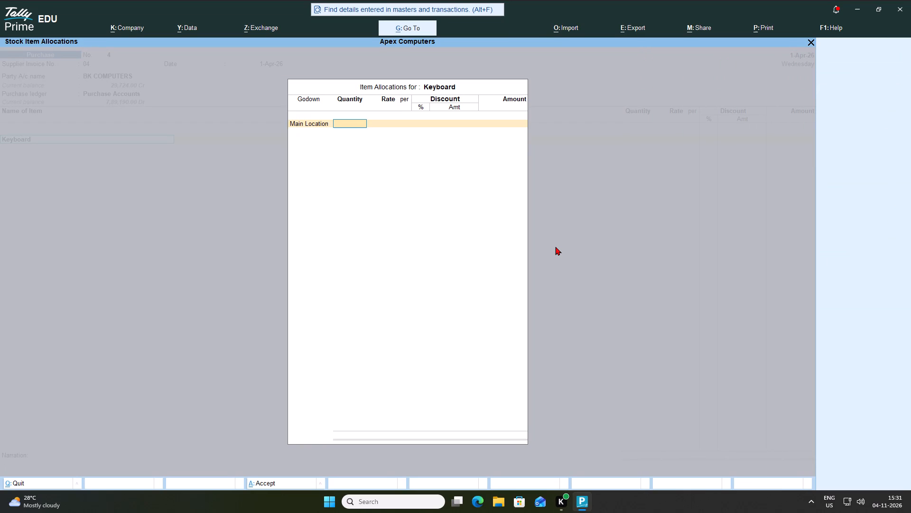
pyautogui.press('1')
pyautogui.press('Return')
pyautogui.press('Return')
pyautogui.press('Return')
pyautogui.press('Return')
pyautogui.press('Return')
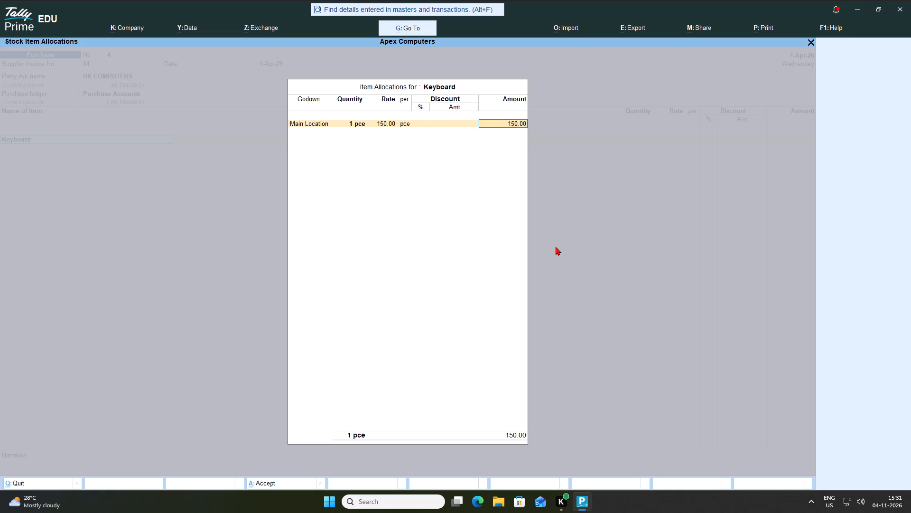
pyautogui.press('Return')
pyautogui.press('Return')
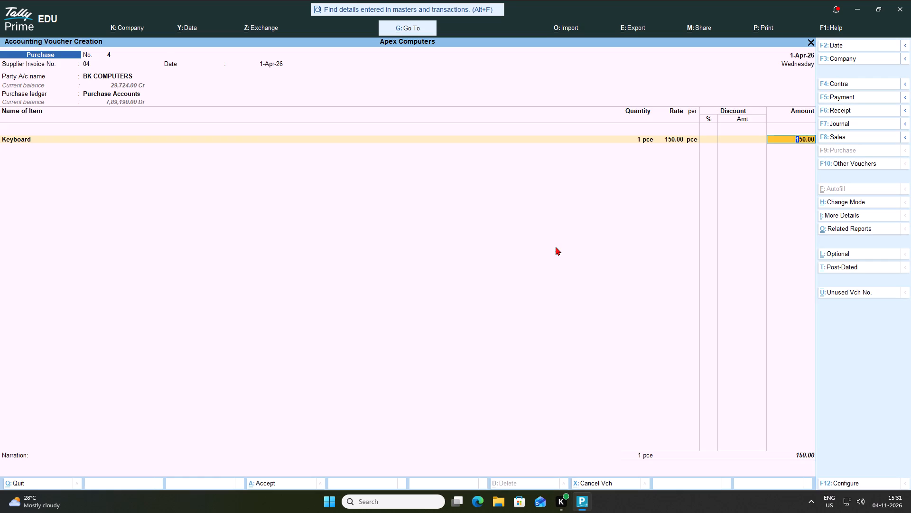
pyautogui.press('Return')
pyautogui.press('Return')
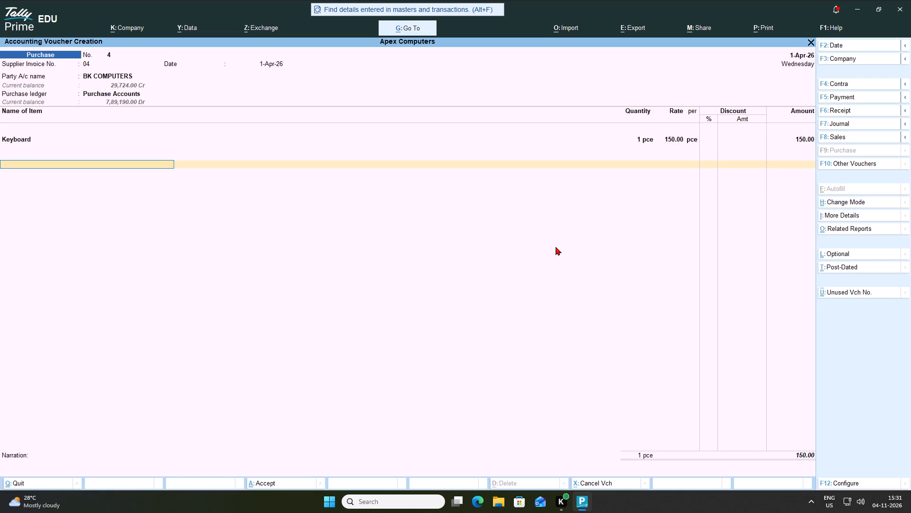
# Add the CGST ledger as a line below the Keyboard item.
pyautogui.press('Return')
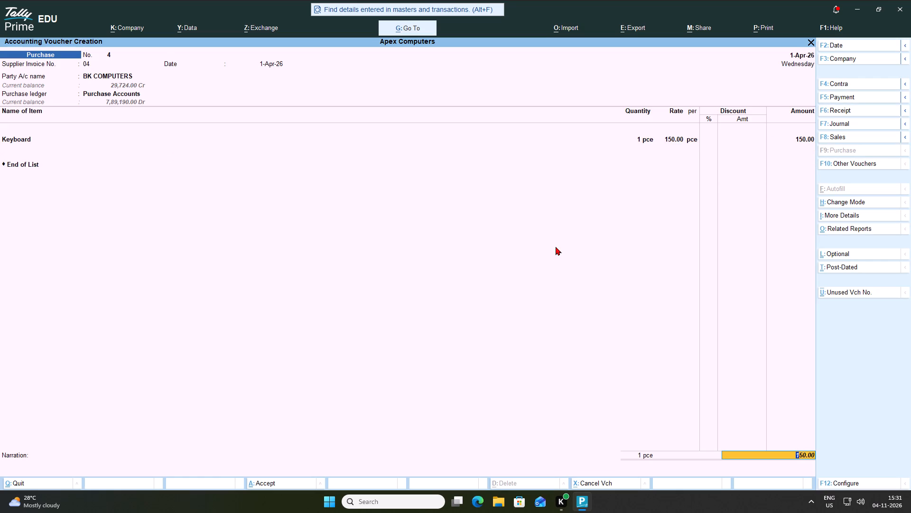
pyautogui.press('BackSpace')
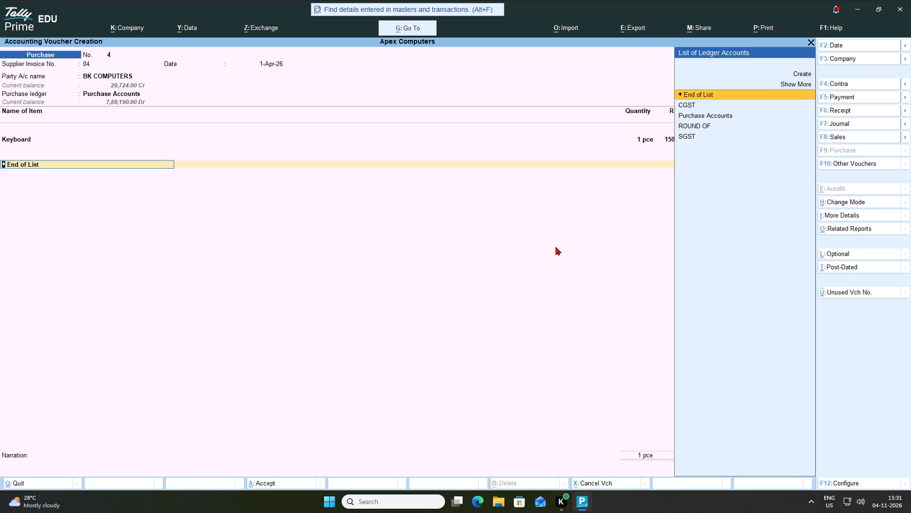
pyautogui.press('Down')
pyautogui.press('Return')
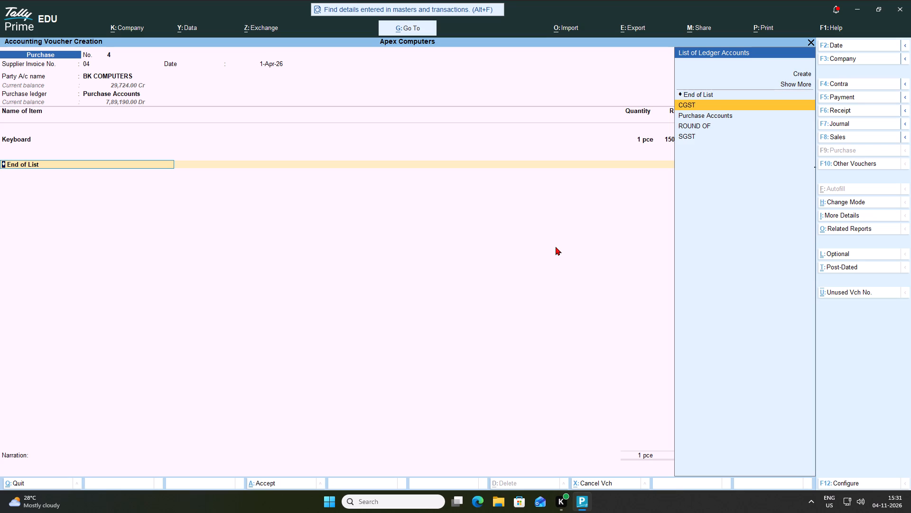